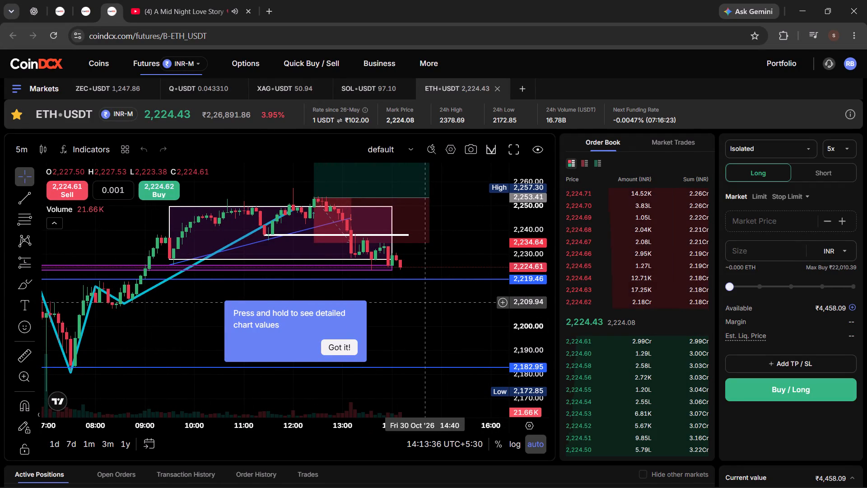
Examine the recent price action on the 5-minute ETH/USDT chart and dismiss the hint about detailed chart values.
scroll(426, 302, "down", 2)
scroll(426, 302, "up", 7)
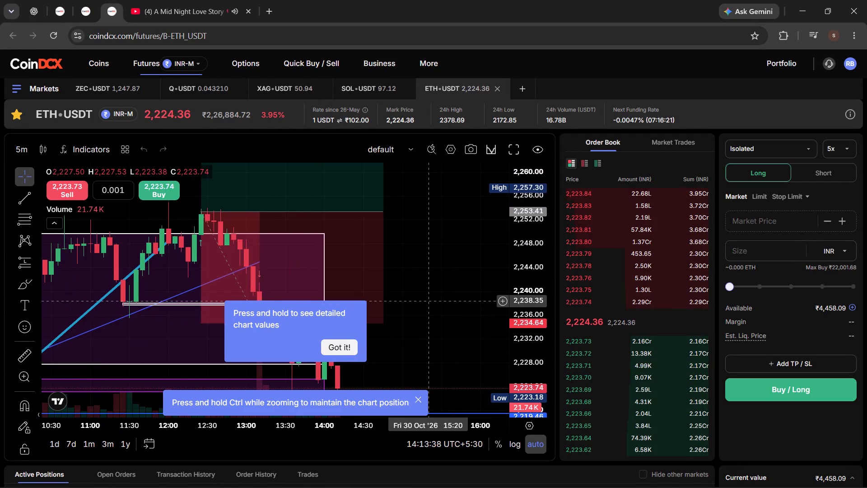
scroll(426, 301, "up", 3)
left_click_drag(411, 292, 477, 247)
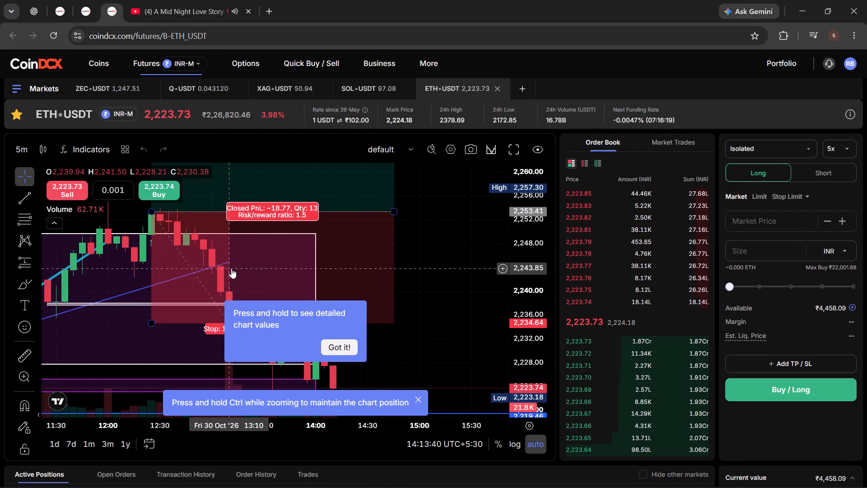
left_click(334, 339)
left_click(340, 349)
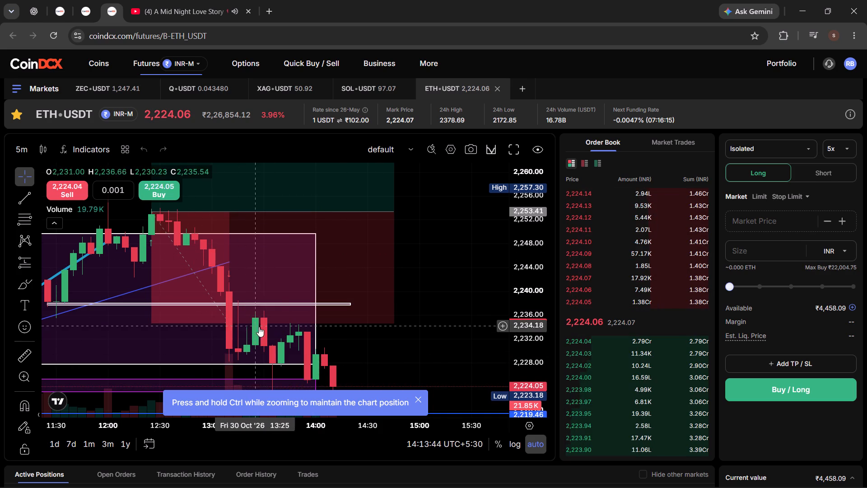
scroll(443, 353, "down", 2)
left_click_drag(532, 295, 532, 295)
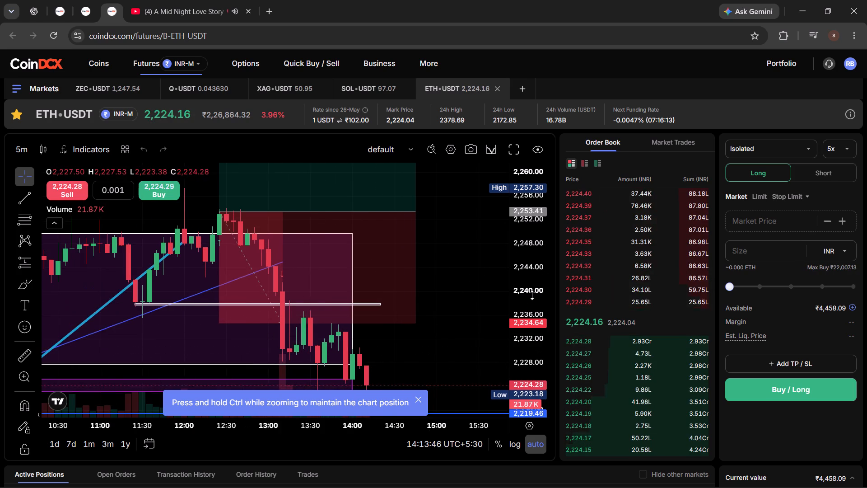
left_click_drag(532, 295, 526, 316)
Skip the ad playing on the YouTube music video and return to the CoinDCX ETH/USDT futures chart.
left_click(209, 20)
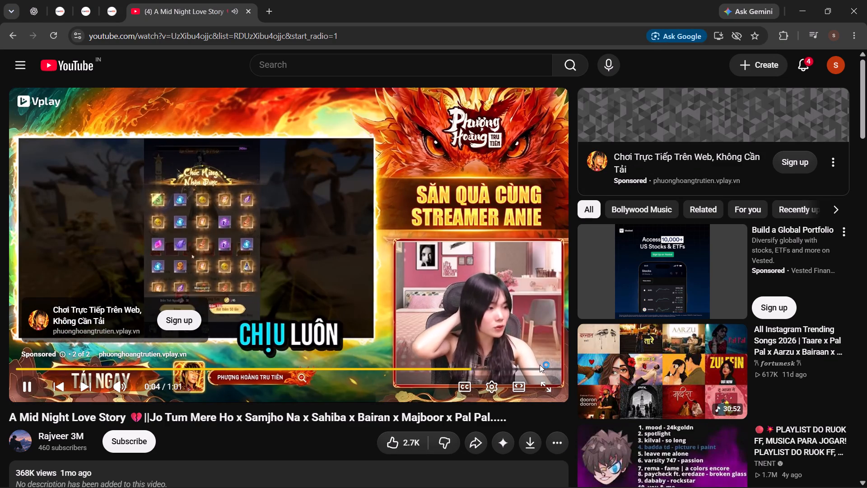
left_click(540, 357)
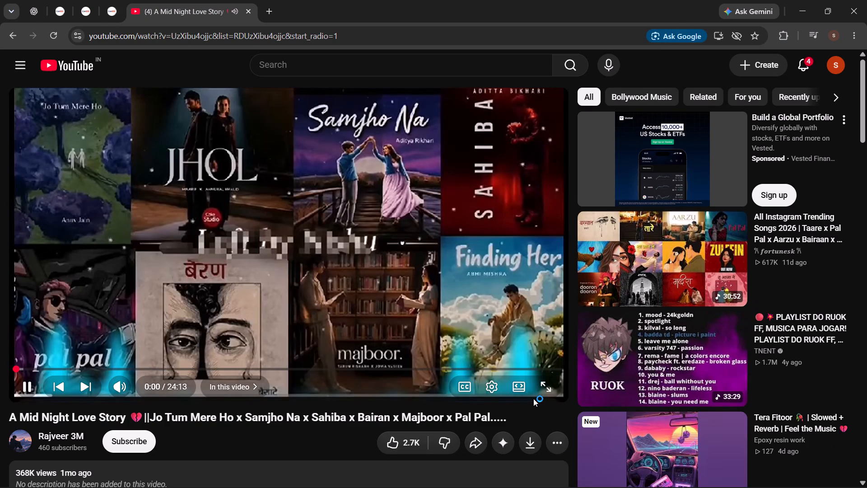
left_click(110, 9)
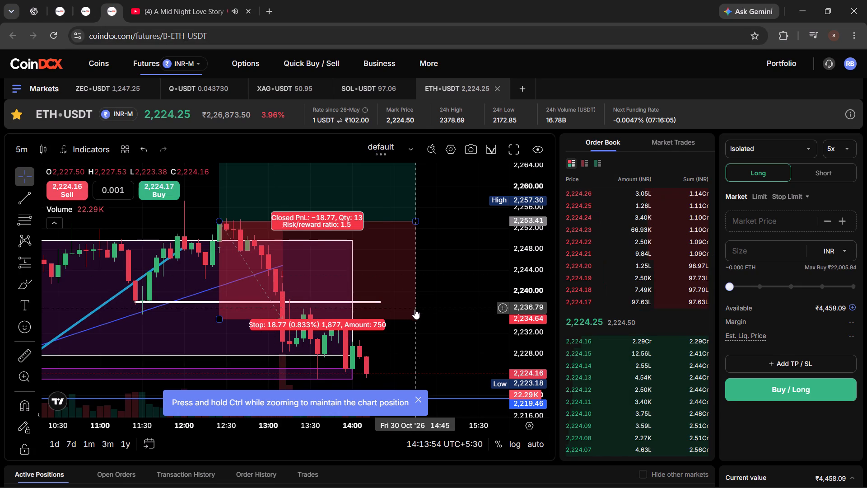
Remove all drawings from the ETH/USDT chart at once, keeping the volume indicator.
scroll(421, 309, "down", 2)
left_click(416, 263)
right_click(454, 275)
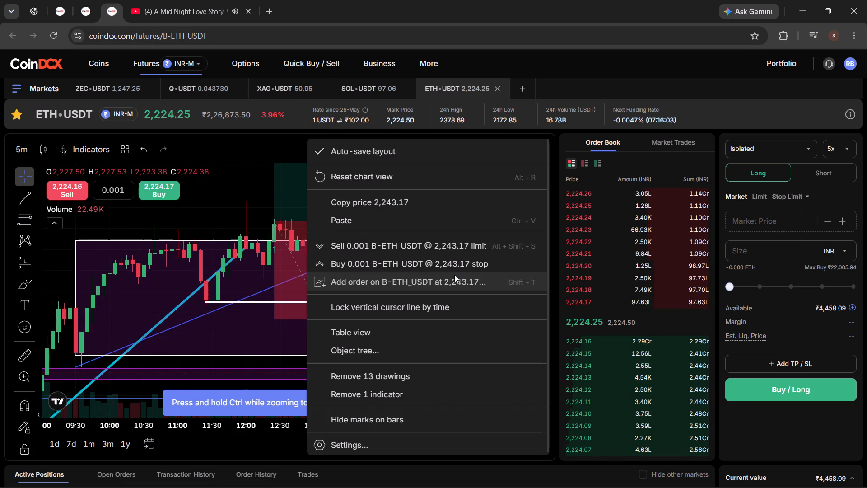
left_click(383, 382)
Examine the morning-to-afternoon price action on the cleared 5-minute ETH/USDT chart.
scroll(449, 328, "down", 4)
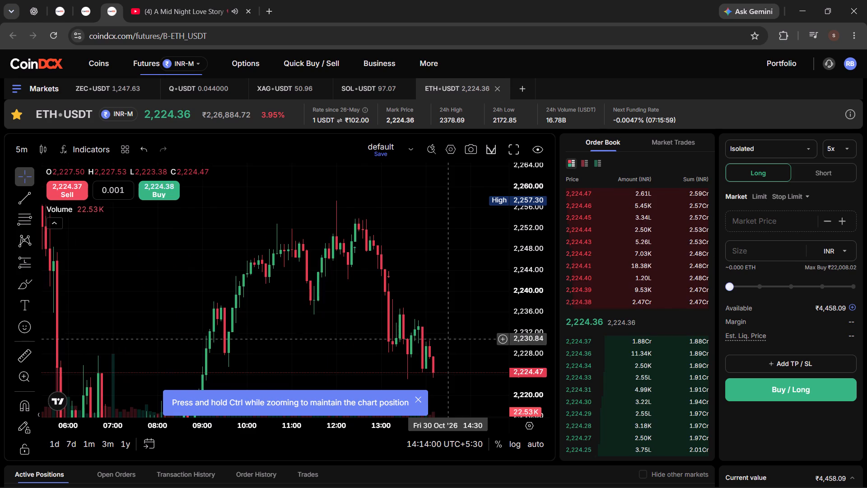
left_click_drag(359, 358, 342, 283)
left_click_drag(504, 239, 509, 281)
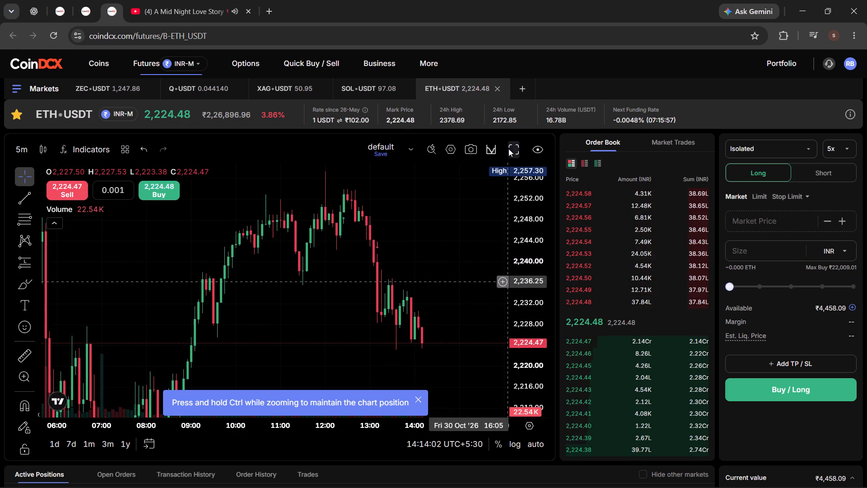
Examine the wider 5-minute ETH/USDT price history in full-screen view with a compressed price scale, and return to the normal layout.
left_click(508, 149)
scroll(587, 242, "down", 2)
left_click_drag(839, 160, 831, 334)
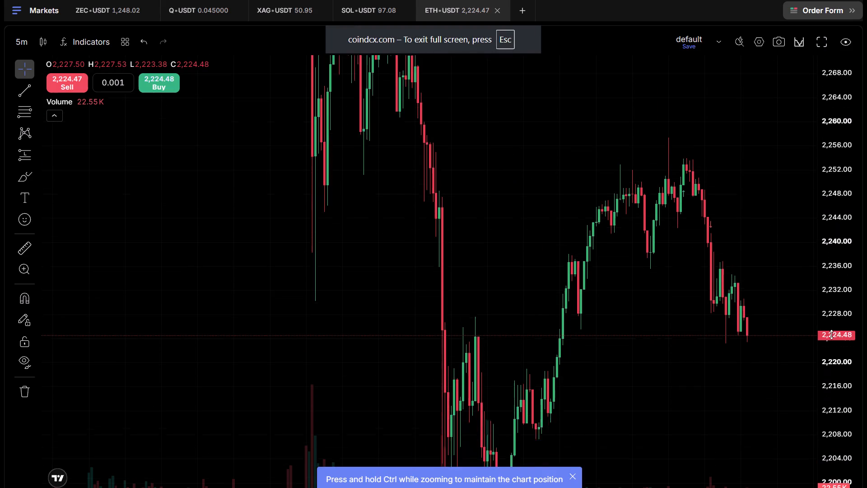
left_click_drag(831, 334, 820, 427)
scroll(689, 399, "up", 3)
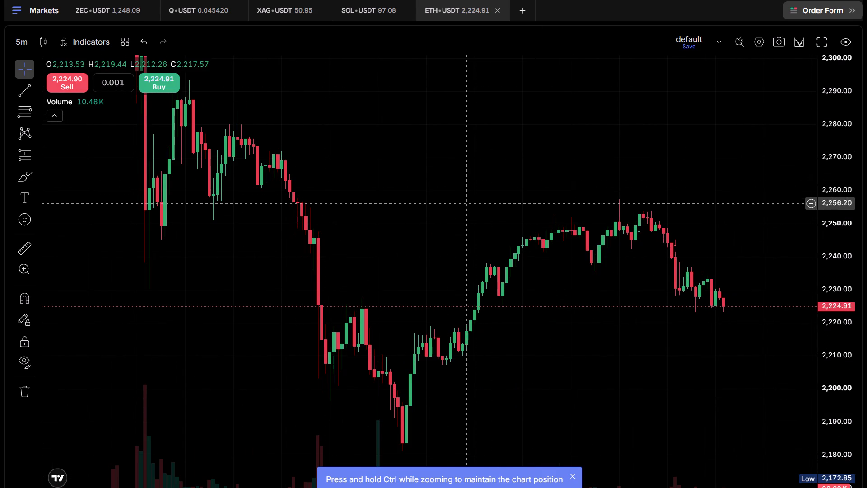
left_click(820, 55)
left_click(820, 46)
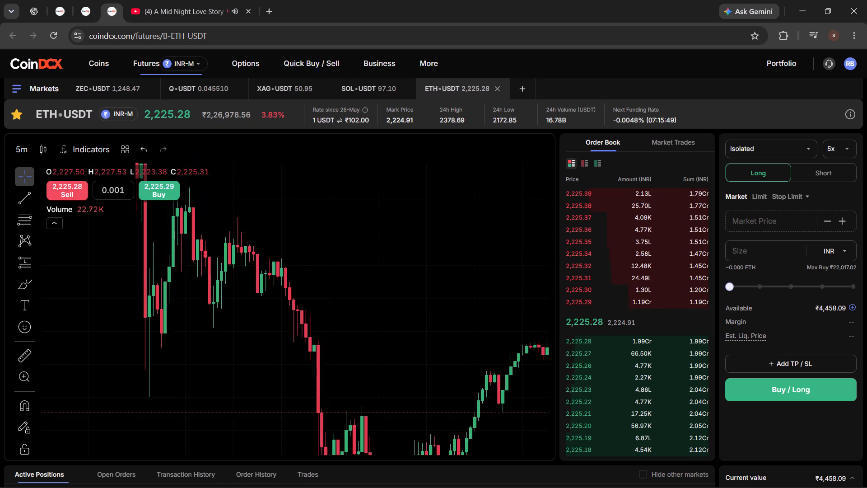
Switch to the YouTube music video and skip playback forward two increments.
left_click(213, 7)
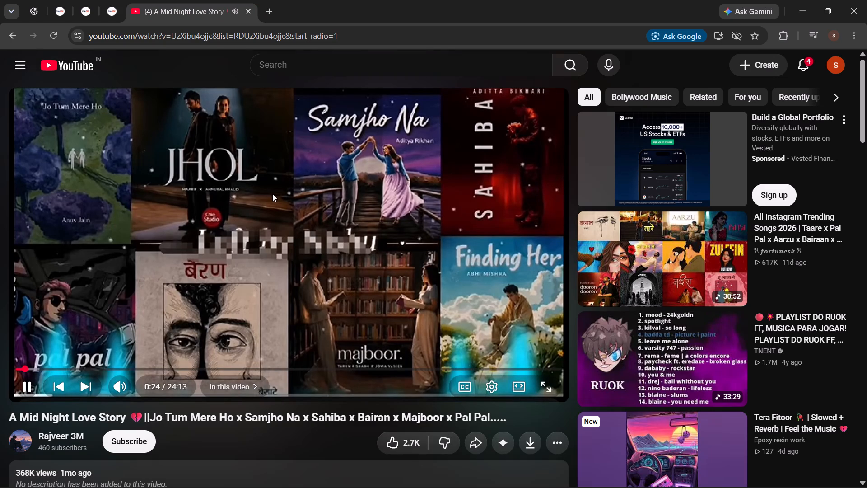
key("Right")
key("Right")
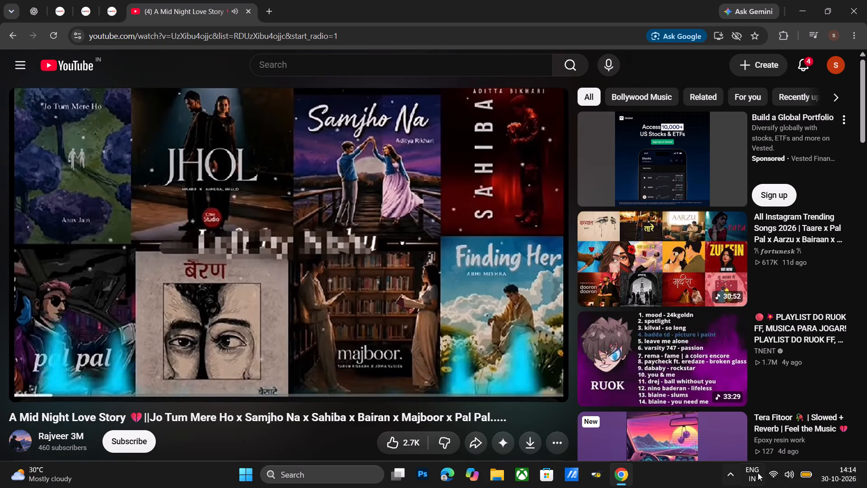
Raise the system sound volume slightly, to near maximum.
left_click(808, 483)
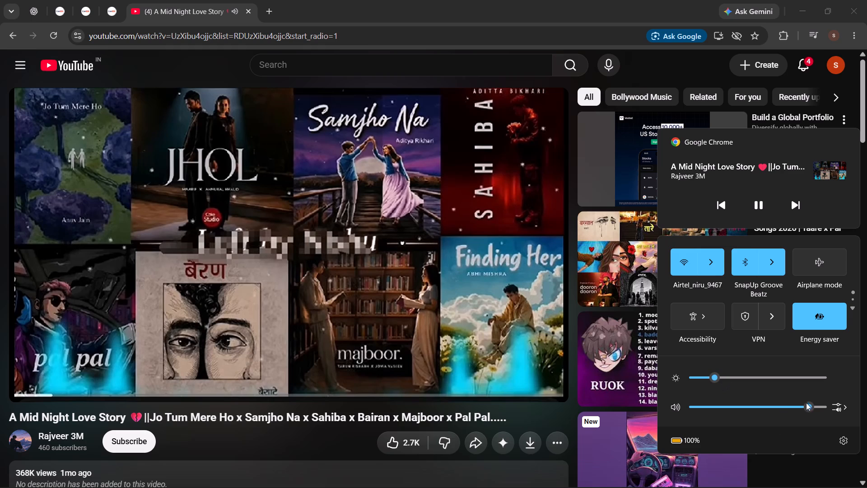
left_click(817, 409)
Open a new blank browser tab.
left_click(272, 14)
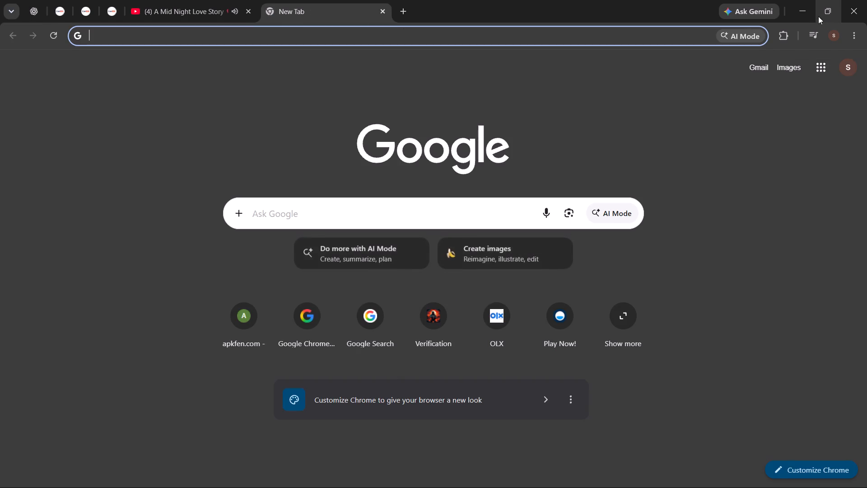
Minimise the browser to reach the desktop and show the hidden system tray icons.
left_click(802, 13)
left_click(713, 475)
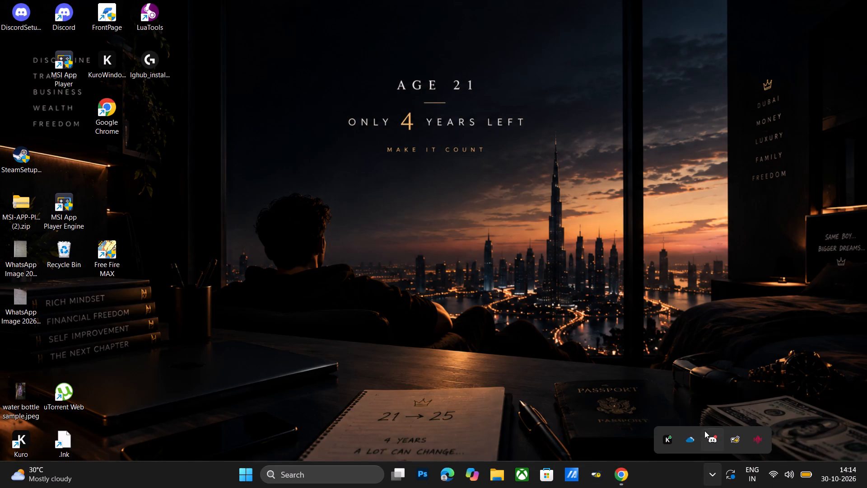
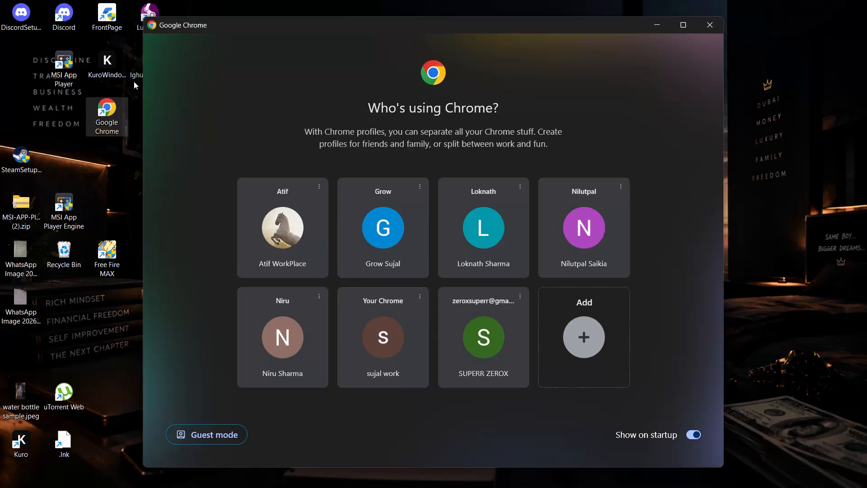
Enter Chrome with the "Your Chrome" work profile and bring up the CoinDCX ETH/USDT futures chart.
left_click(362, 344)
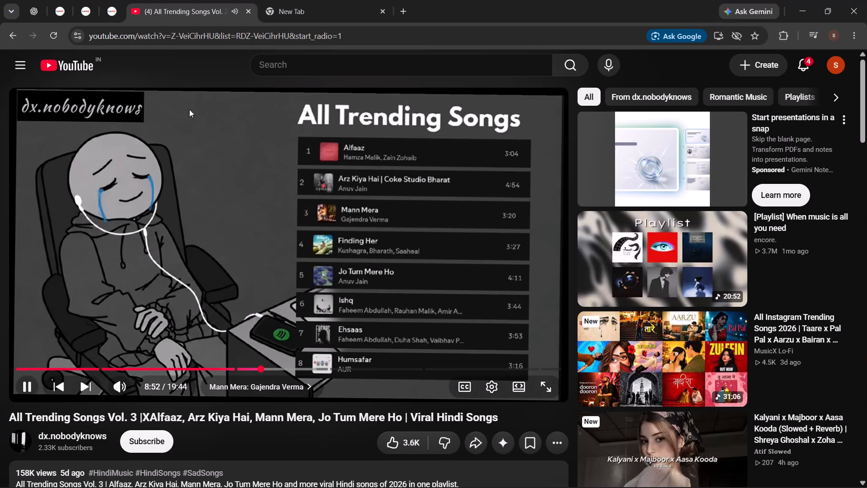
left_click(106, 10)
Examine the 5-minute ETH/USDT price action from the previous day's session through the latest afternoon candles.
scroll(276, 273, "down", 4)
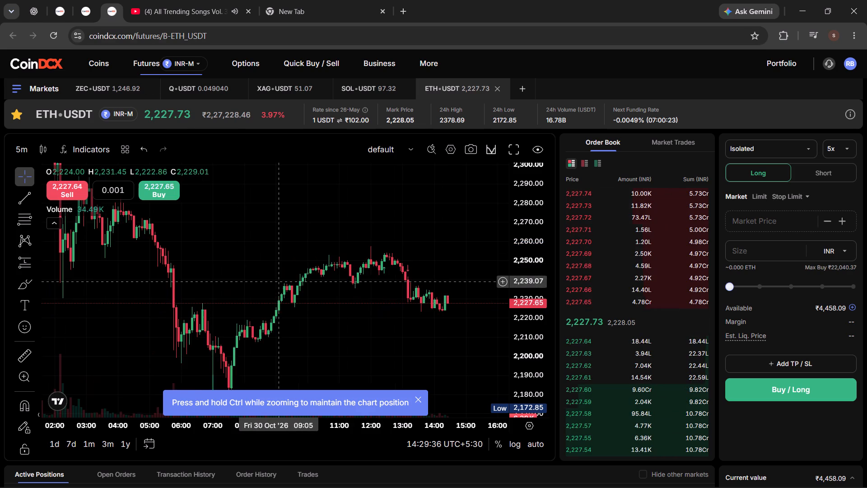
scroll(278, 283, "down", 4)
left_click_drag(419, 354, 324, 355)
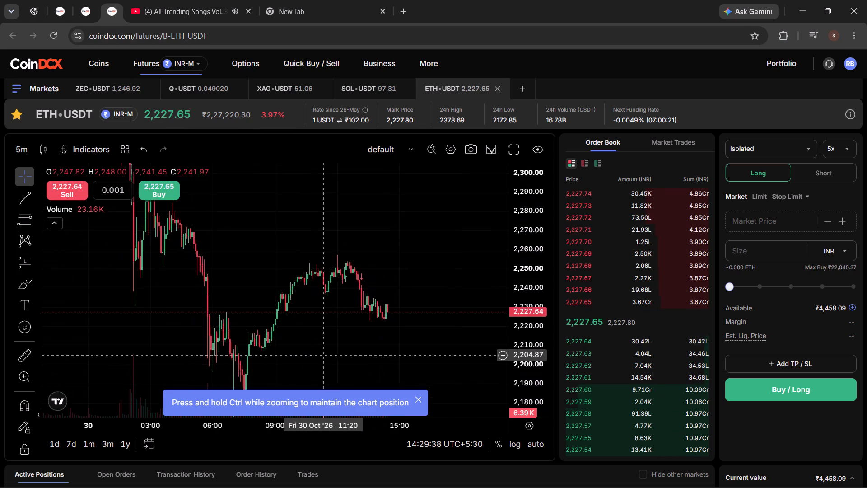
scroll(350, 337, "down", 3)
left_click_drag(383, 267, 378, 263)
left_click_drag(386, 233, 374, 233)
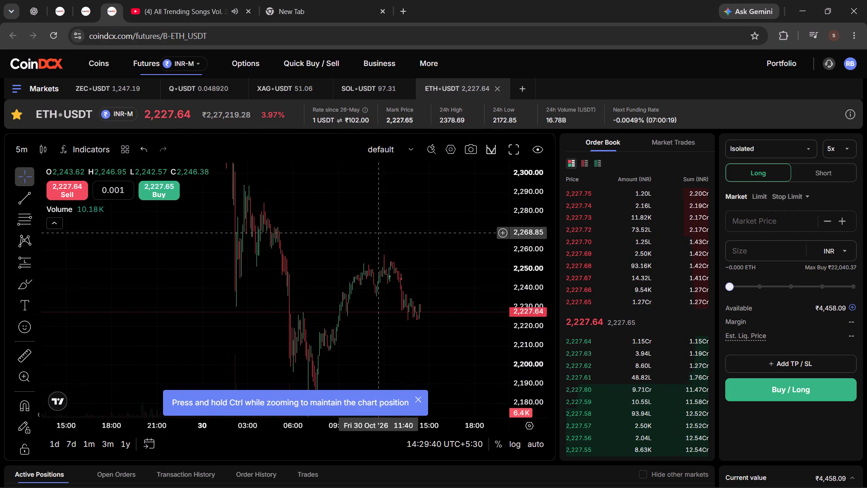
left_click_drag(374, 233, 327, 232)
scroll(390, 324, "up", 6)
left_click_drag(286, 334, 434, 344)
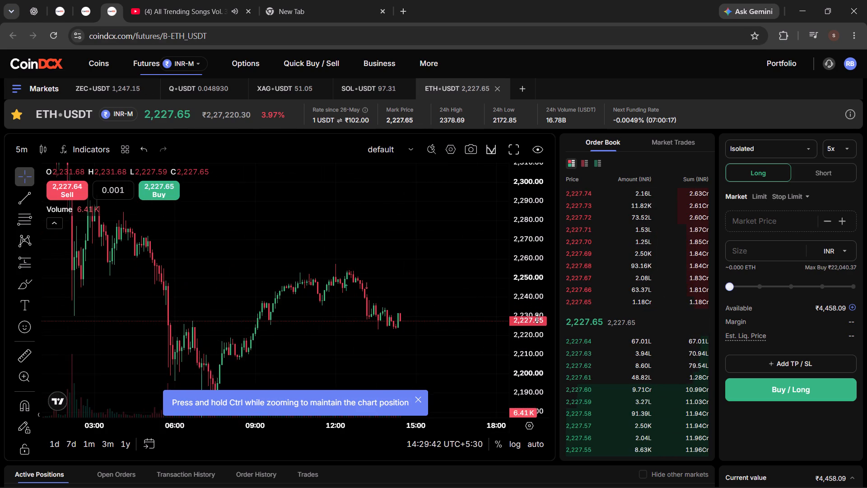
left_click_drag(537, 317, 541, 274)
scroll(350, 330, "up", 4)
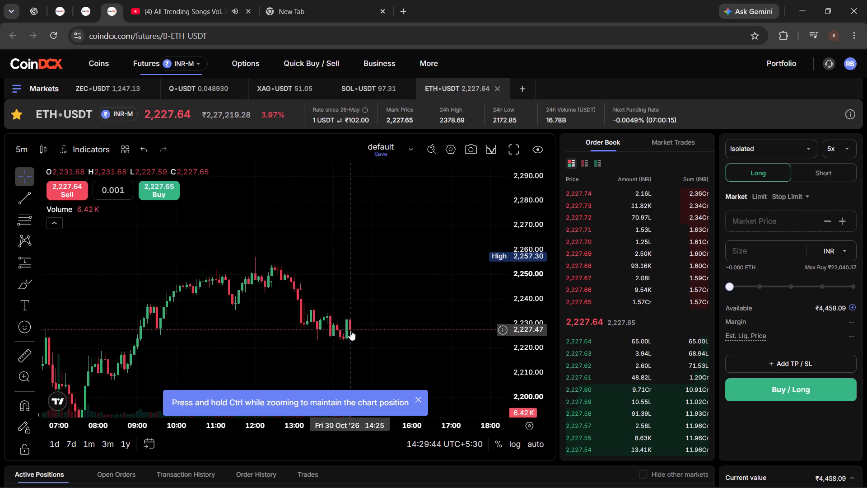
Examine the 5-minute ETH/USDT price action from 28 to 30 October, including the sharp drop and the rebound.
scroll(390, 328, "down", 10)
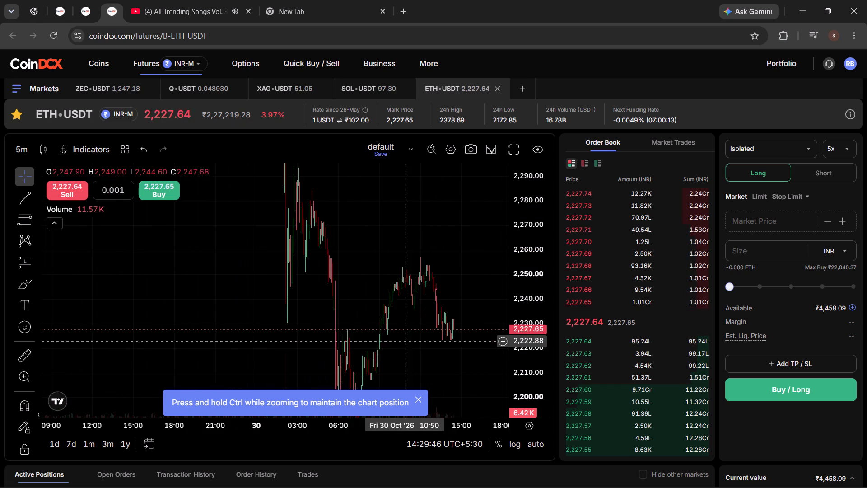
left_click_drag(432, 348, 428, 272)
left_click_drag(425, 291, 460, 363)
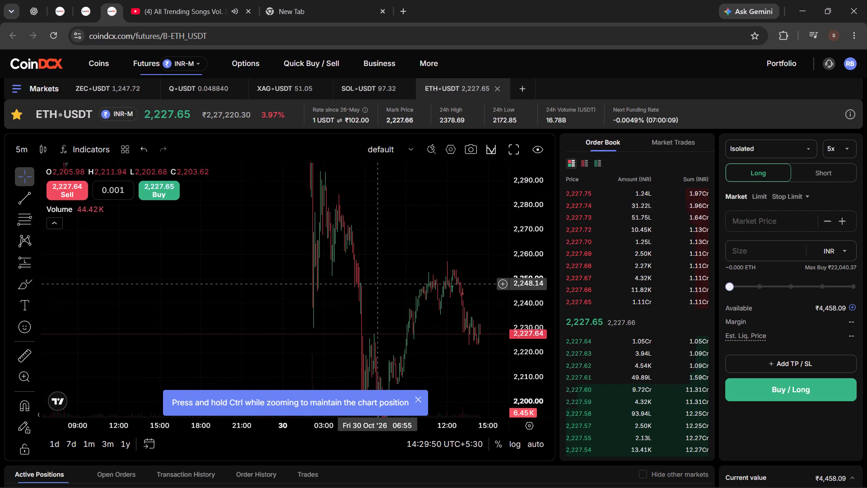
scroll(363, 281, "up", 10)
left_click_drag(168, 260, 370, 256)
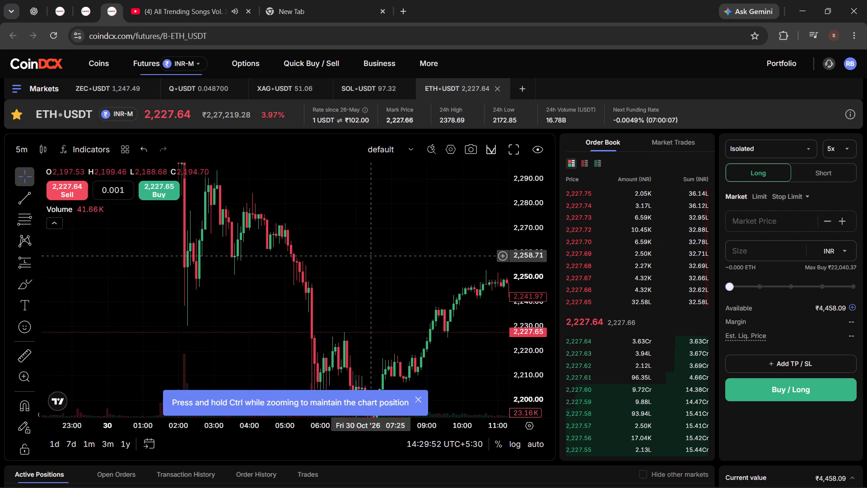
scroll(349, 257, "up", 4)
left_click_drag(320, 249, 398, 233)
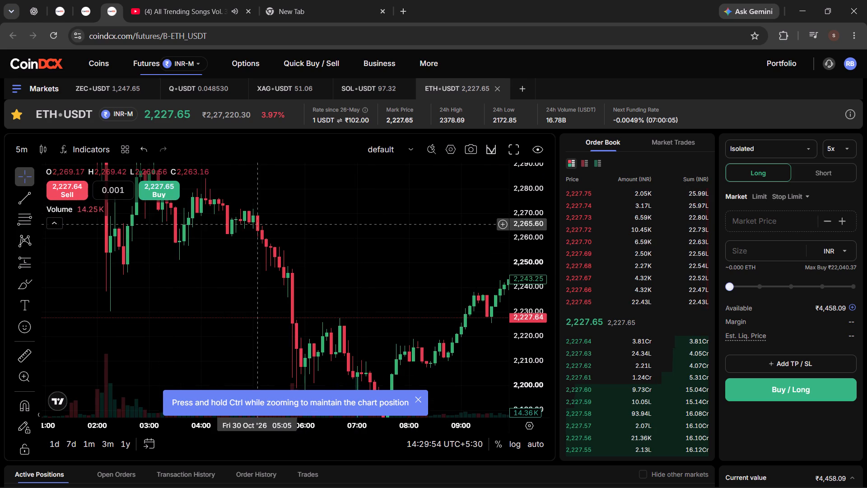
left_click_drag(420, 255, 397, 197)
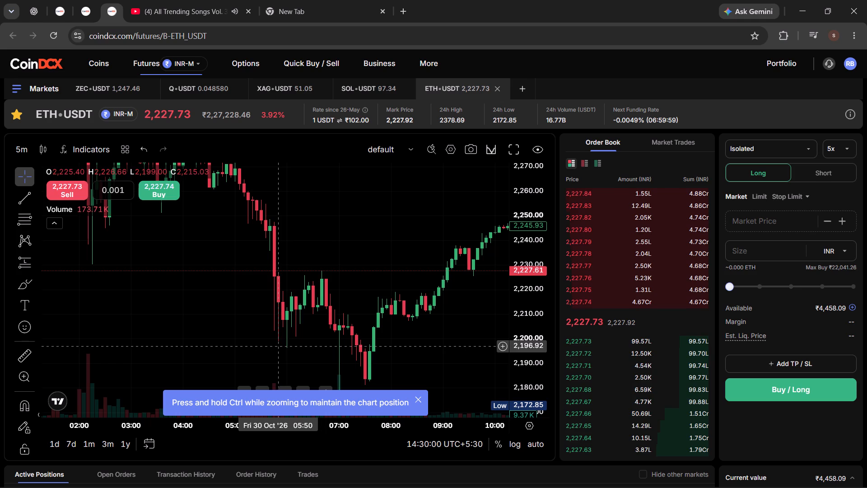
left_click_drag(181, 300, 422, 305)
left_click_drag(219, 310, 455, 310)
scroll(363, 320, "down", 9)
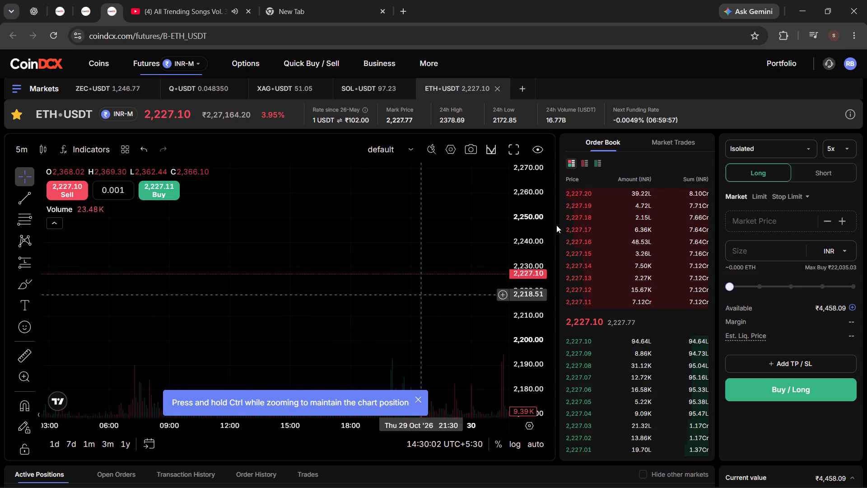
left_click_drag(530, 208, 518, 282)
left_click_drag(411, 348, 124, 353)
scroll(284, 310, "down", 8)
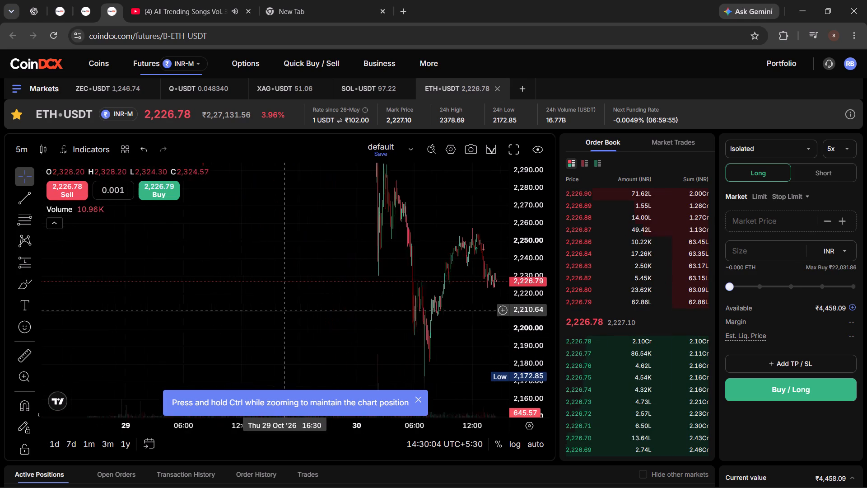
scroll(285, 310, "down", 6)
left_click_drag(238, 315, 350, 365)
left_click_drag(351, 261, 513, 340)
left_click_drag(257, 297, 59, 349)
left_click_drag(376, 342, 41, 357)
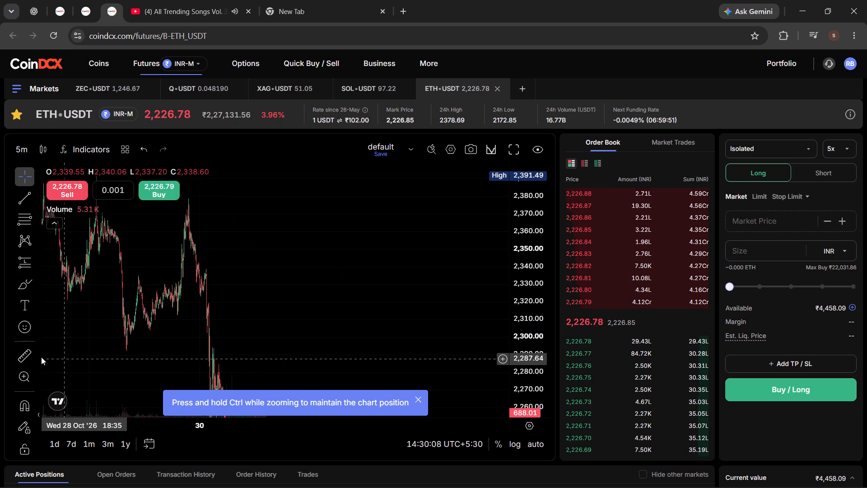
left_click_drag(41, 357, 37, 352)
left_click_drag(307, 345, 322, 251)
scroll(327, 340, "up", 2)
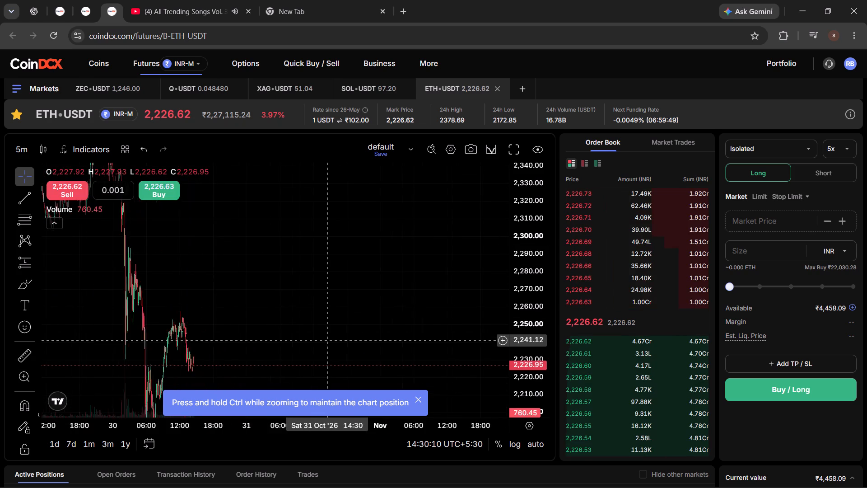
scroll(327, 340, "up", 1)
Switch to the other CoinDCX tab holding the SOL/USDT futures chart and reload it.
left_click(78, 19)
left_click(64, 16)
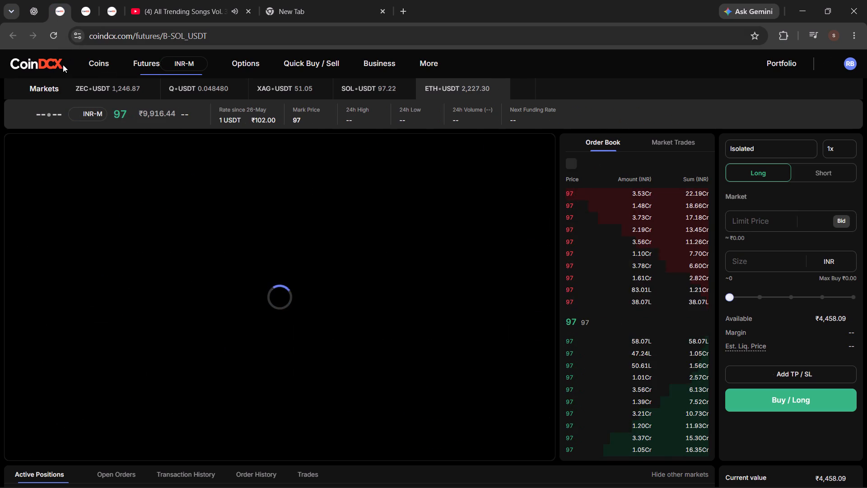
left_click(57, 31)
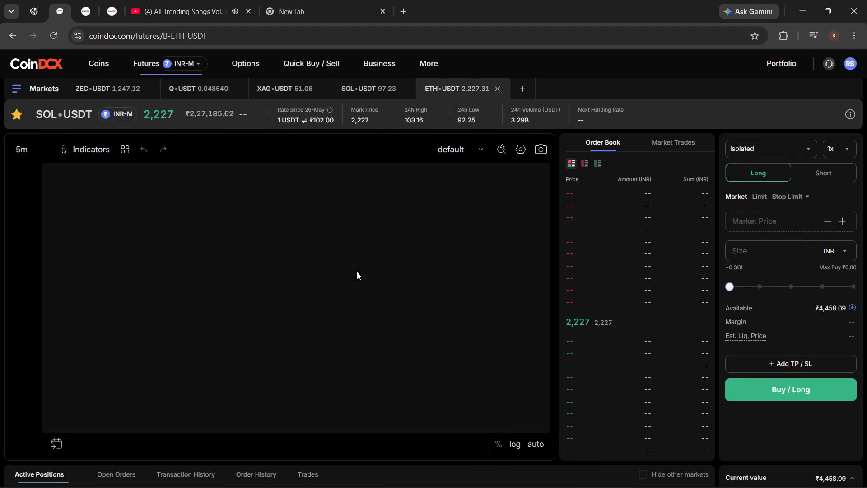
Examine the 5-minute SOL/USDT price action of 30 October, closing in on the latest afternoon candles.
left_click_drag(422, 264, 275, 224)
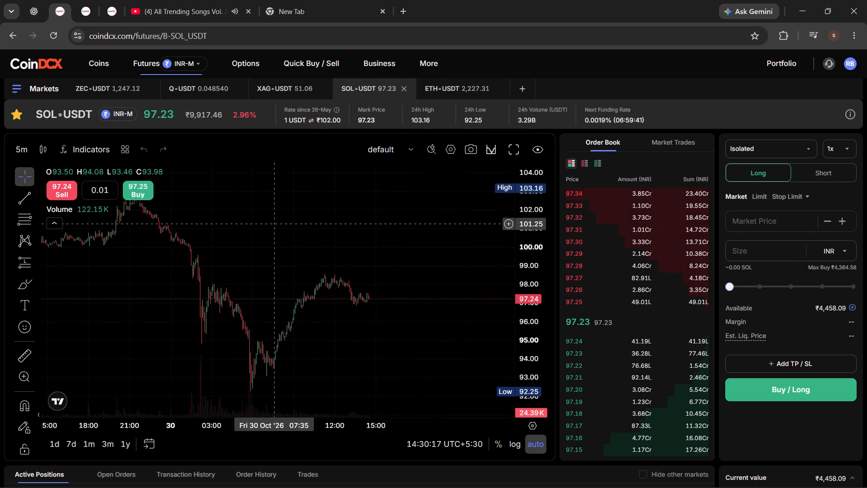
left_click_drag(275, 224, 357, 244)
left_click(339, 345)
left_click_drag(449, 351, 414, 351)
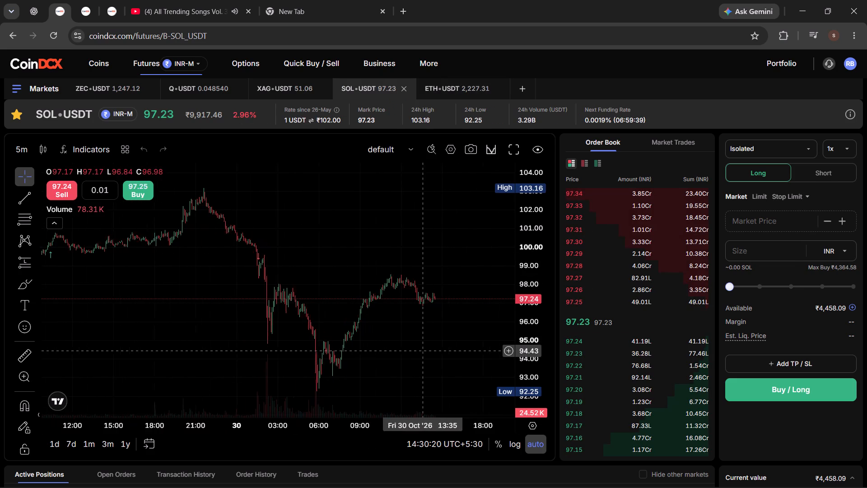
left_click_drag(414, 351, 406, 351)
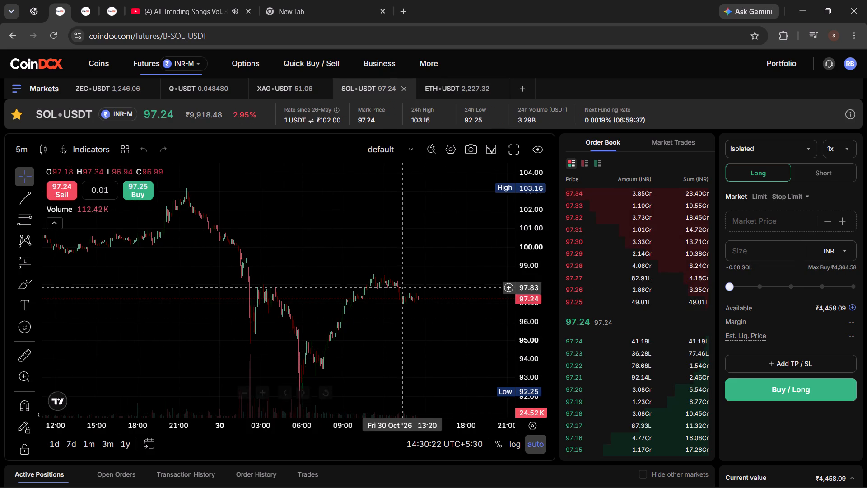
scroll(374, 355, "up", 12)
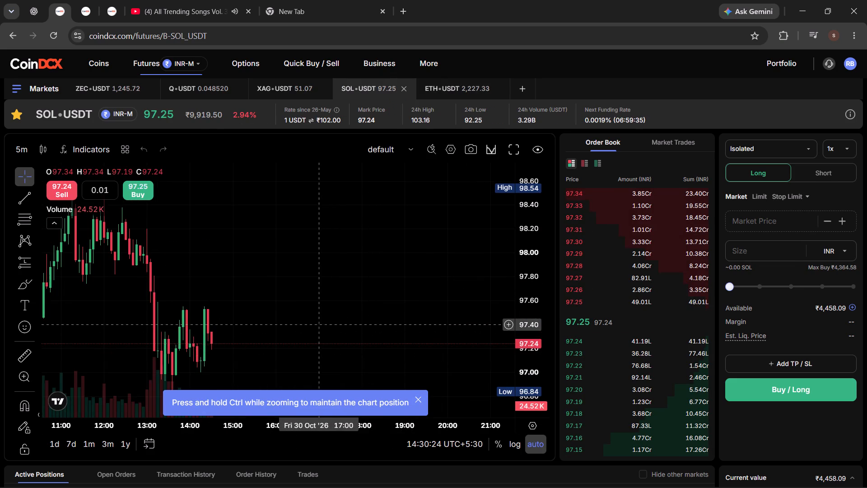
left_click_drag(312, 319, 390, 319)
scroll(354, 343, "up", 3)
left_click_drag(256, 323, 351, 328)
scroll(343, 354, "up", 4)
left_click_drag(243, 322, 361, 334)
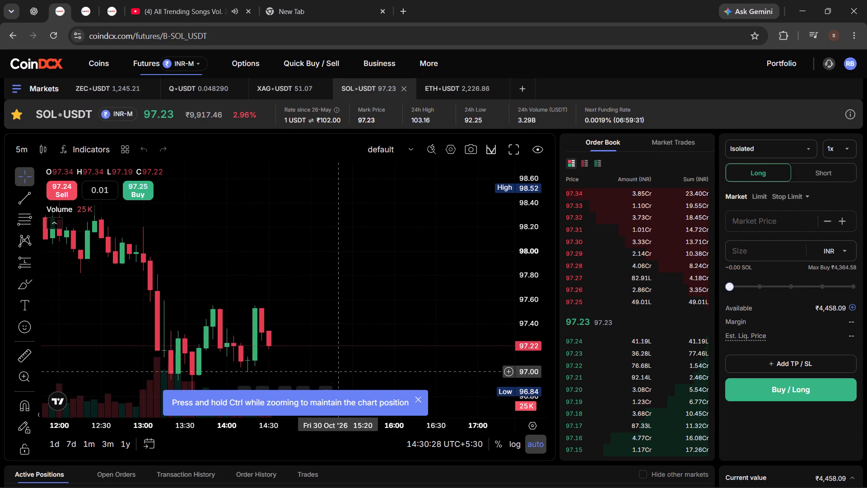
Examine the wider SOL/USDT price history from about 24 to 30 October for major swing highs and lows.
scroll(340, 369, "down", 8)
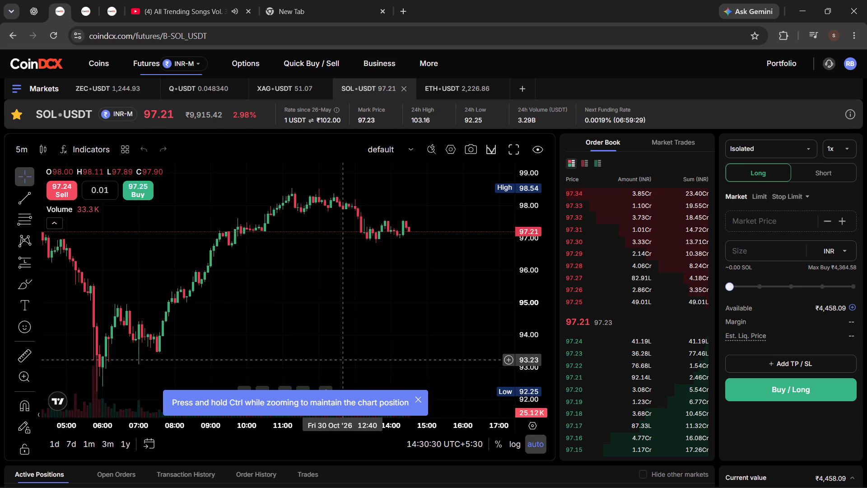
scroll(344, 356, "down", 15)
scroll(344, 350, "down", 13)
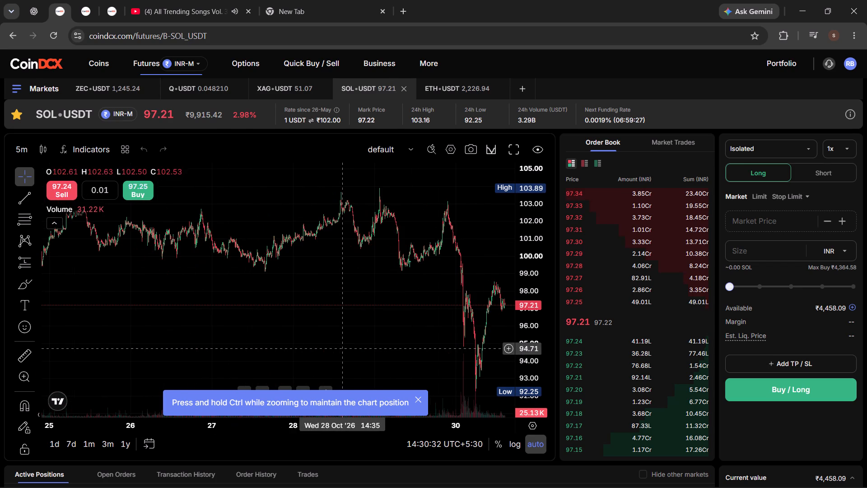
scroll(343, 348, "down", 6)
left_click_drag(147, 314, 243, 309)
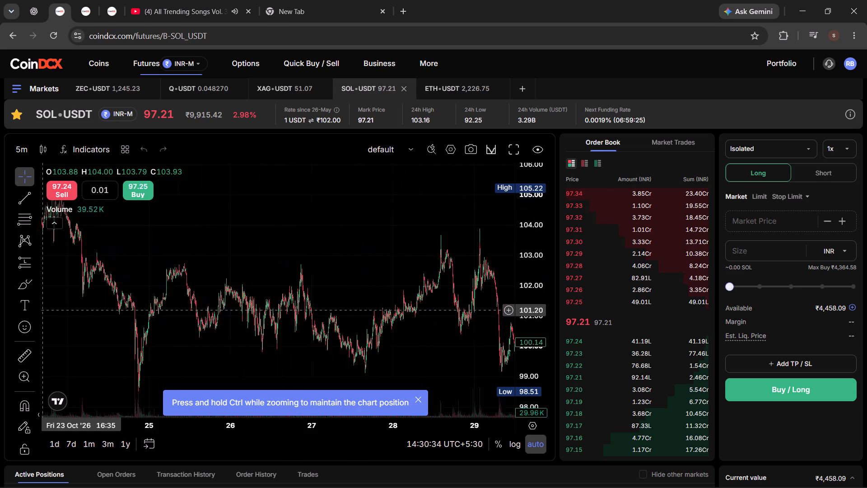
left_click_drag(243, 309, 228, 306)
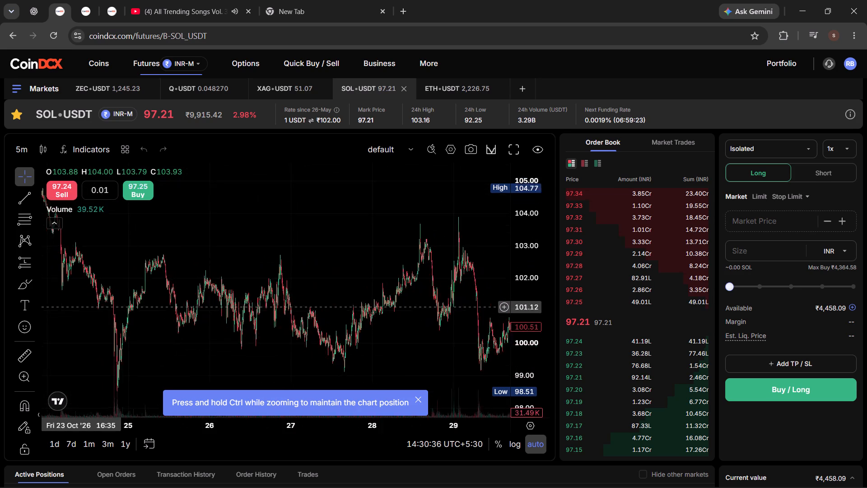
left_click_drag(228, 306, 135, 276)
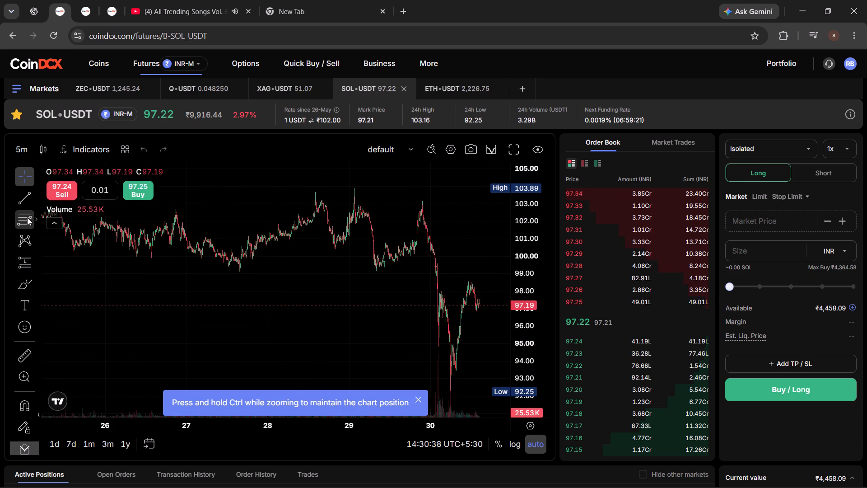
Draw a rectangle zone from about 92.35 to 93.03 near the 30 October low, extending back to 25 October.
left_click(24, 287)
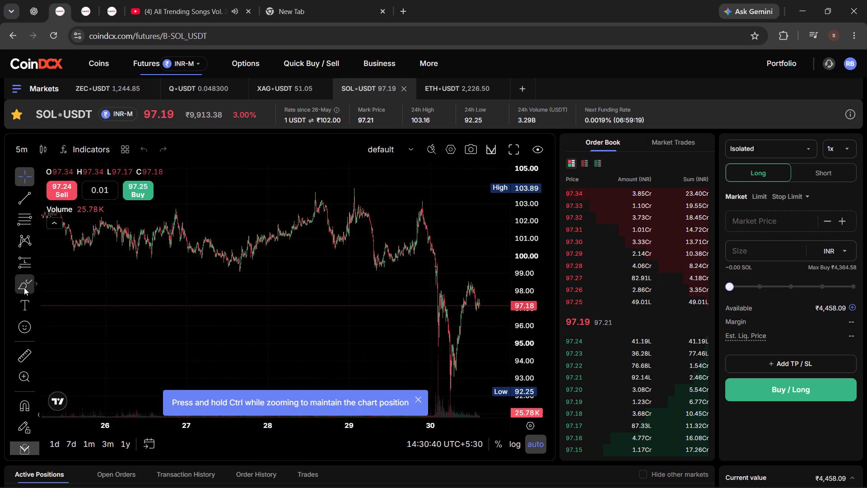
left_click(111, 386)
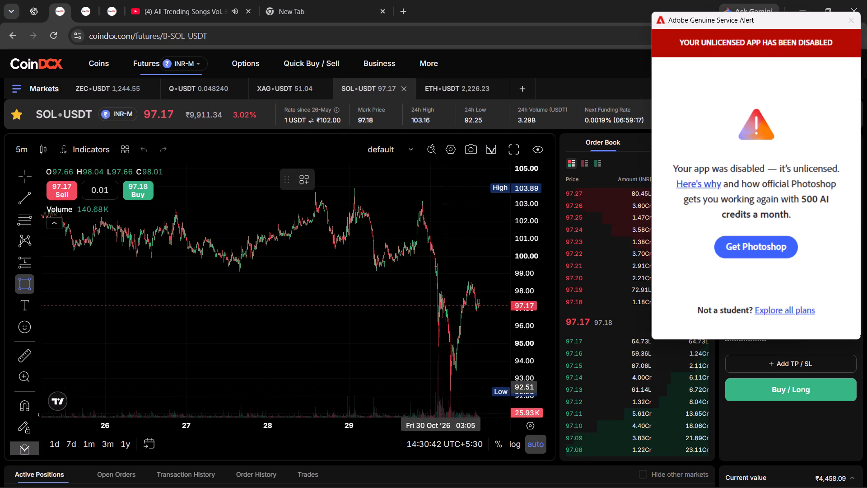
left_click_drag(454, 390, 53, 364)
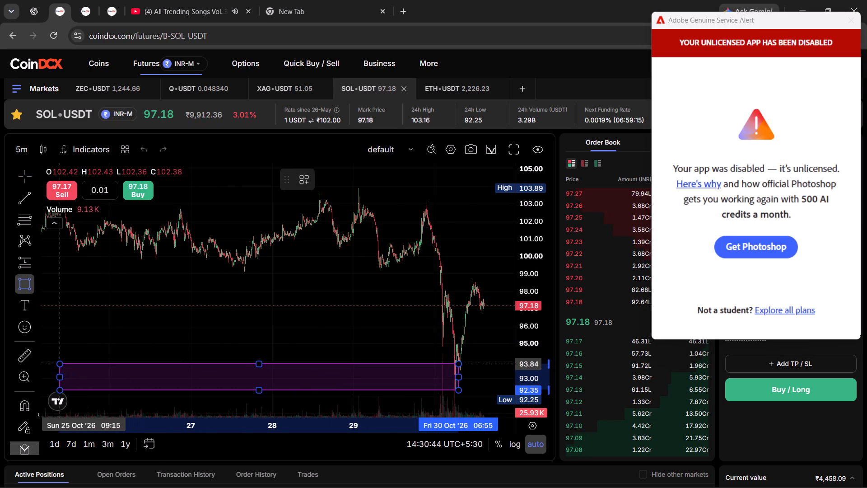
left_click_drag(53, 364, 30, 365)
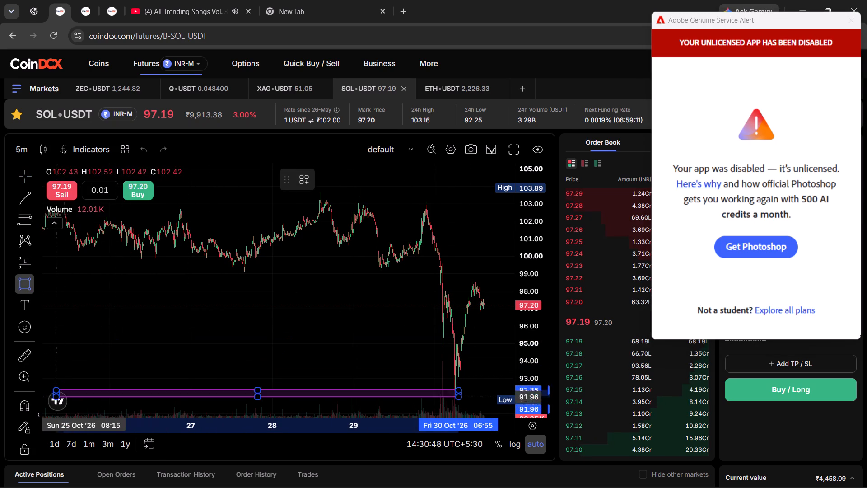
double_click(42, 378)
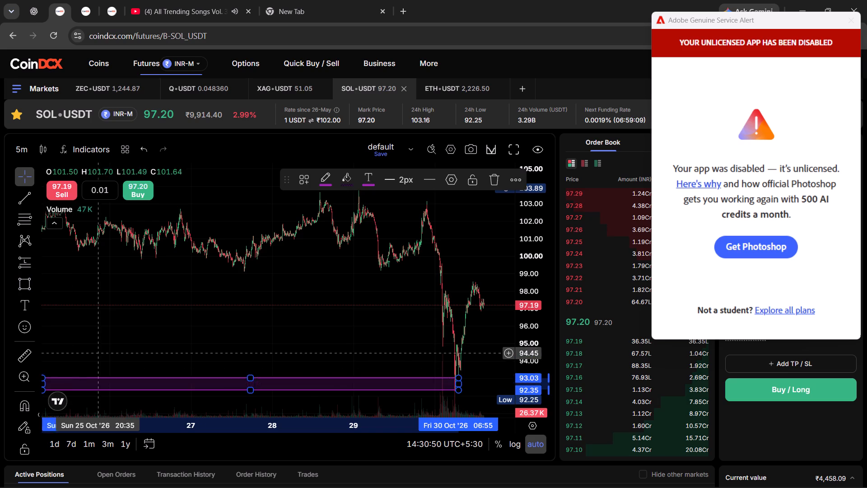
Examine the earlier SOL/USDT price action from about 22 to 28 October and come back to the drawn zone.
left_click_drag(99, 352, 374, 352)
left_click(353, 388)
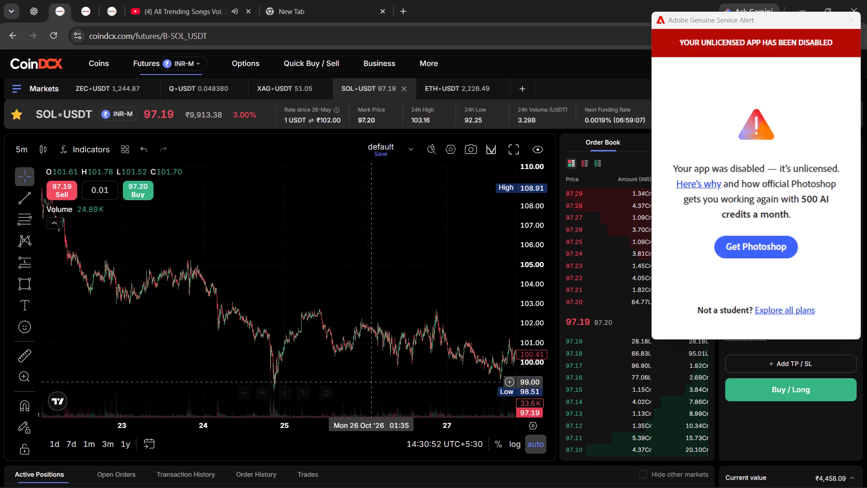
left_click_drag(402, 340, 396, 240)
left_click_drag(418, 361, 393, 199)
left_click_drag(437, 348, 436, 177)
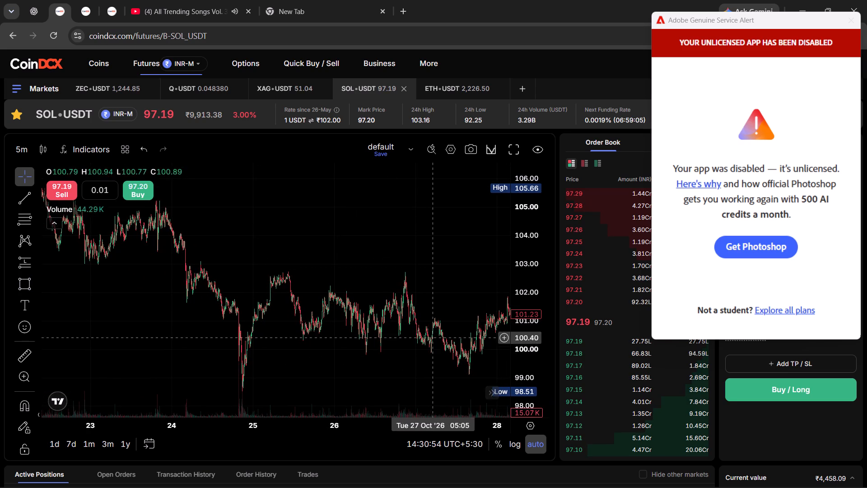
scroll(434, 340, "down", 4)
left_click_drag(441, 404, 203, 306)
left_click_drag(206, 325, 360, 320)
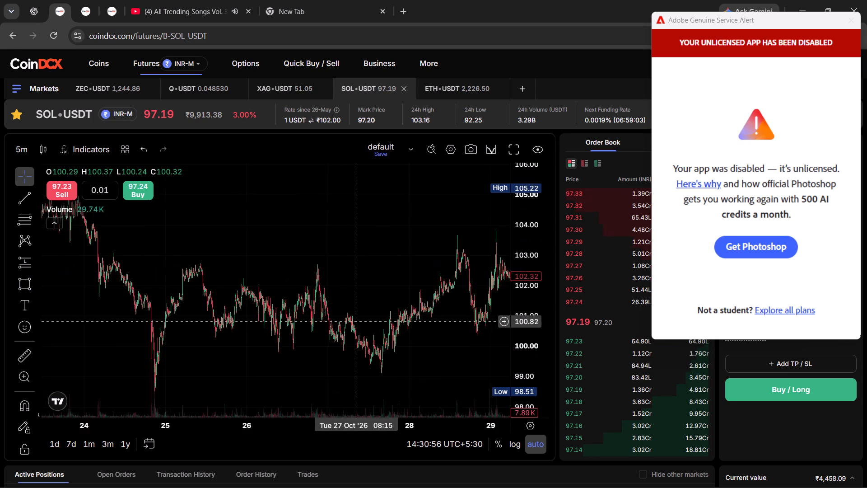
left_click_drag(360, 320, 223, 335)
left_click(248, 390)
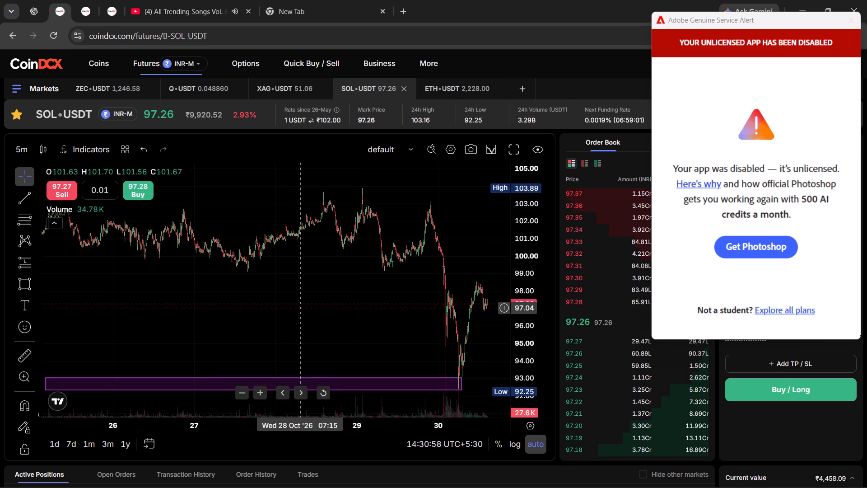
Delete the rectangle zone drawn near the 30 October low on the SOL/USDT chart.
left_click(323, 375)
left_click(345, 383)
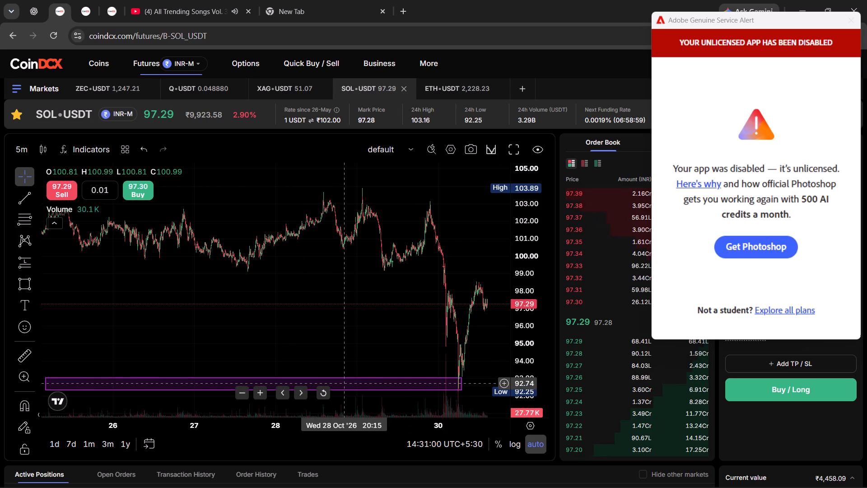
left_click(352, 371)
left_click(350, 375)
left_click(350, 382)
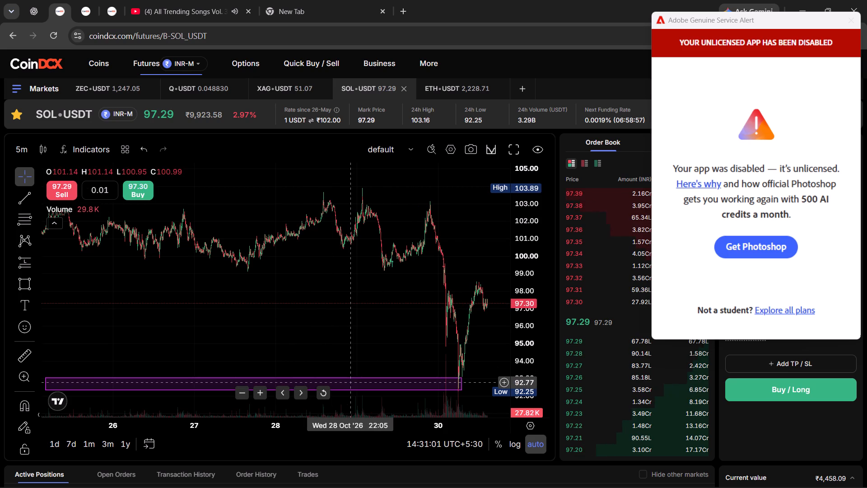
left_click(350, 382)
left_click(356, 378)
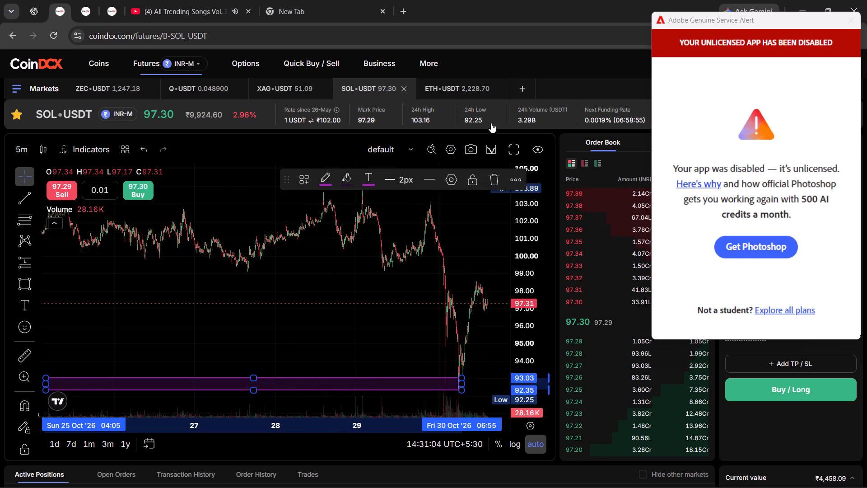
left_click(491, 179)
Draw a horizontal line at about 92.38 along the 30 October low on the SOL/USDT chart.
left_click(24, 202)
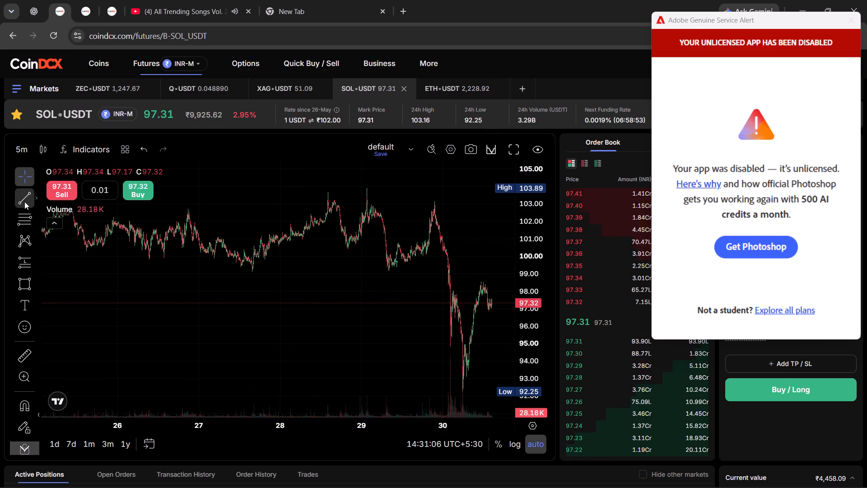
left_click(98, 283)
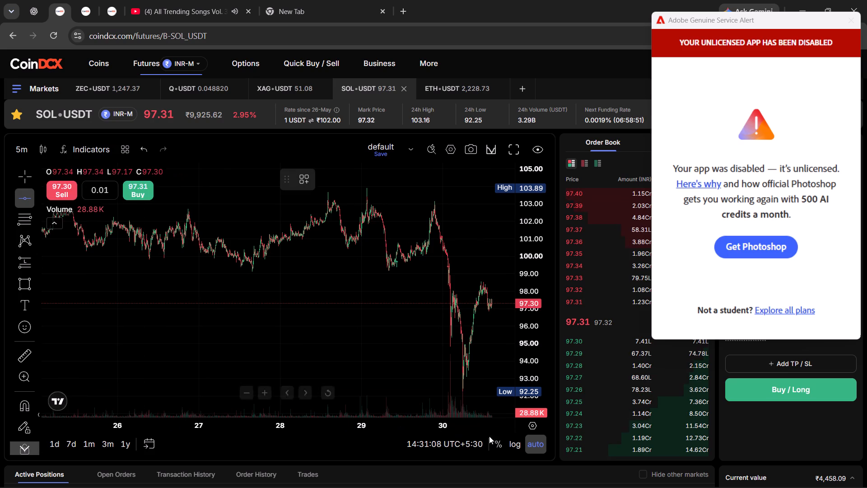
left_click(457, 389)
Switch the SOL/USDT chart to full screen.
left_click_drag(319, 342, 437, 342)
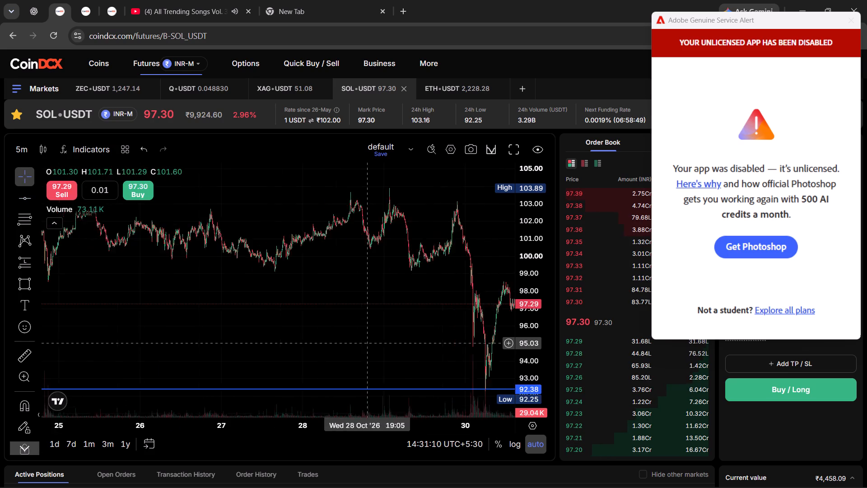
left_click_drag(437, 342, 486, 343)
left_click_drag(304, 397, 318, 291)
left_click_drag(301, 333, 395, 264)
left_click(504, 147)
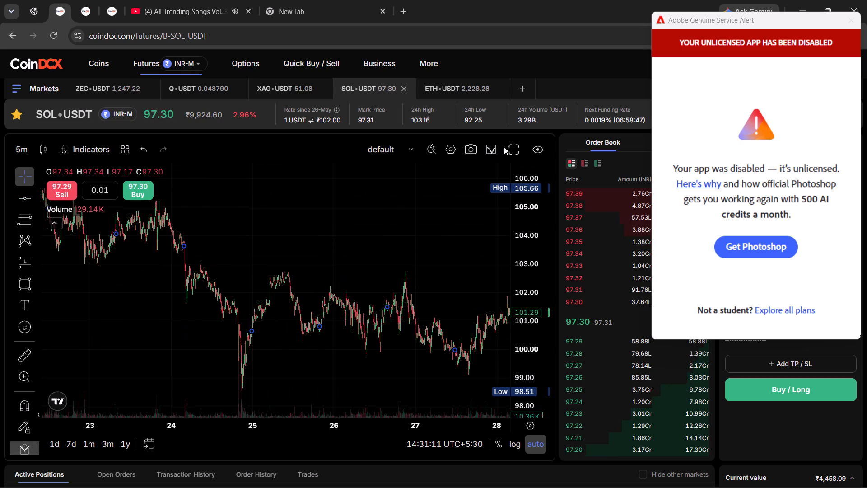
left_click(511, 147)
Examine the earlier SOL/USDT price action leading back from the 30 October low in the full-screen chart.
left_click_drag(518, 313, 278, 132)
left_click_drag(420, 292, 414, 168)
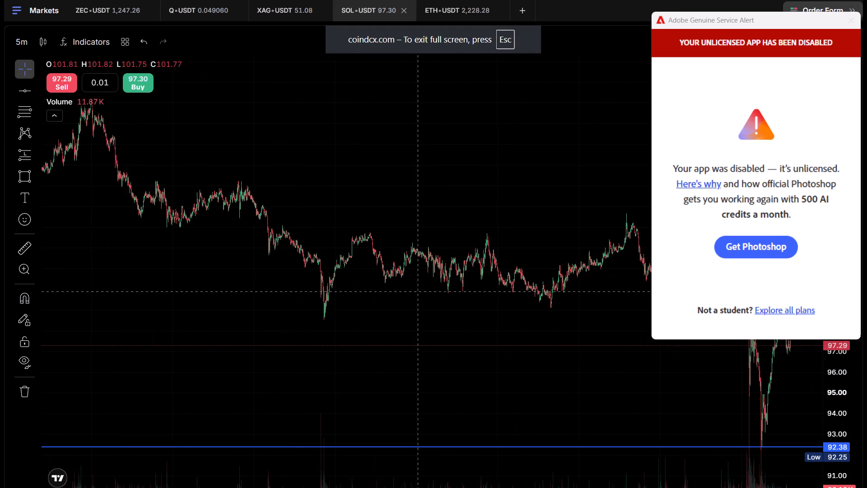
left_click_drag(414, 168, 420, 118)
left_click_drag(385, 223, 562, 214)
left_click_drag(375, 224, 466, 220)
left_click_drag(354, 251, 524, 225)
left_click_drag(371, 326, 433, 283)
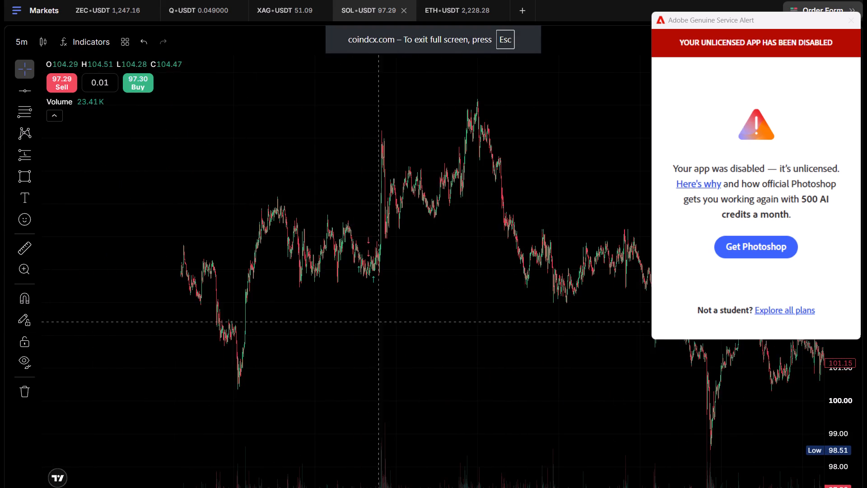
left_click_drag(433, 283, 490, 198)
Clear the Adobe service alert covering the chart and close the store page it opens.
left_click(749, 263)
left_click(759, 252)
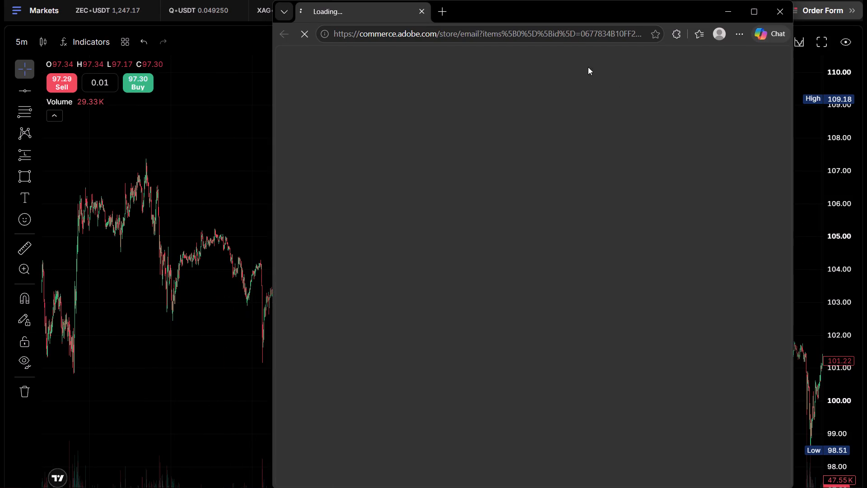
left_click(772, 16)
Compress the price scale and trace the SOL/USDT history backwards to examine where price previously traded around the 92.38 line.
left_click_drag(688, 309, 481, 75)
left_click_drag(571, 311, 537, 97)
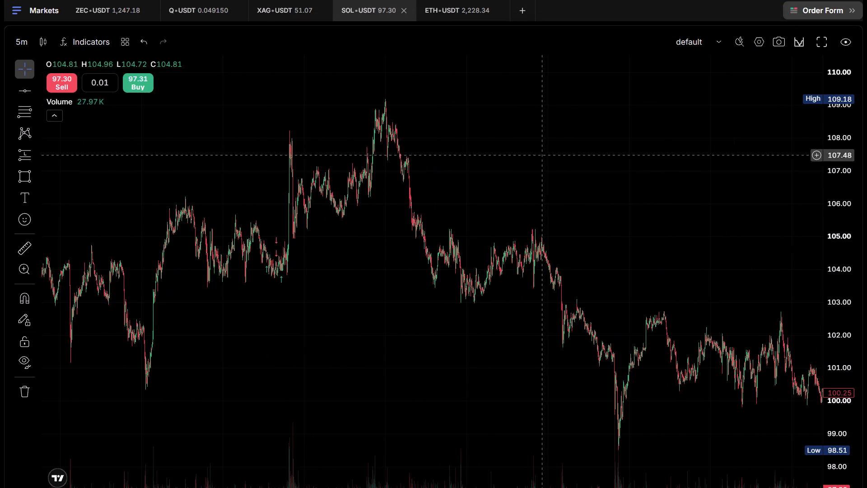
left_click_drag(853, 211, 802, 439)
left_click_drag(472, 372, 547, 373)
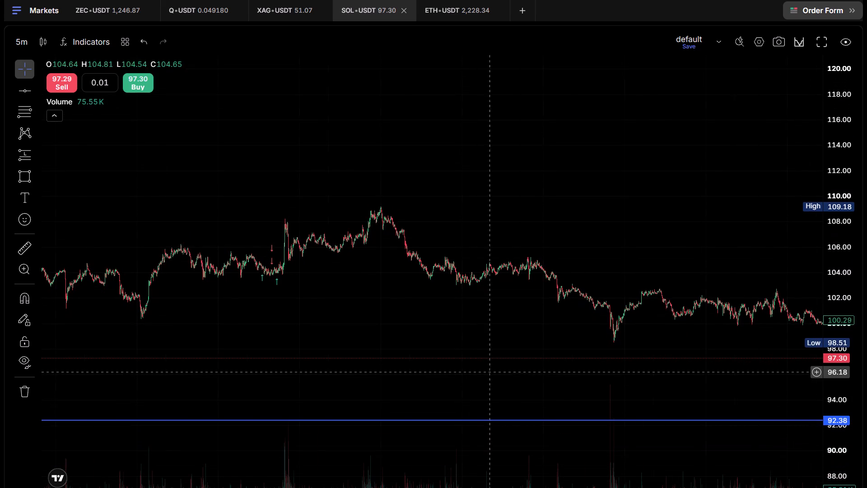
left_click_drag(547, 373, 709, 379)
left_click_drag(436, 381, 638, 380)
left_click_drag(449, 387, 669, 390)
left_click_drag(400, 388, 609, 390)
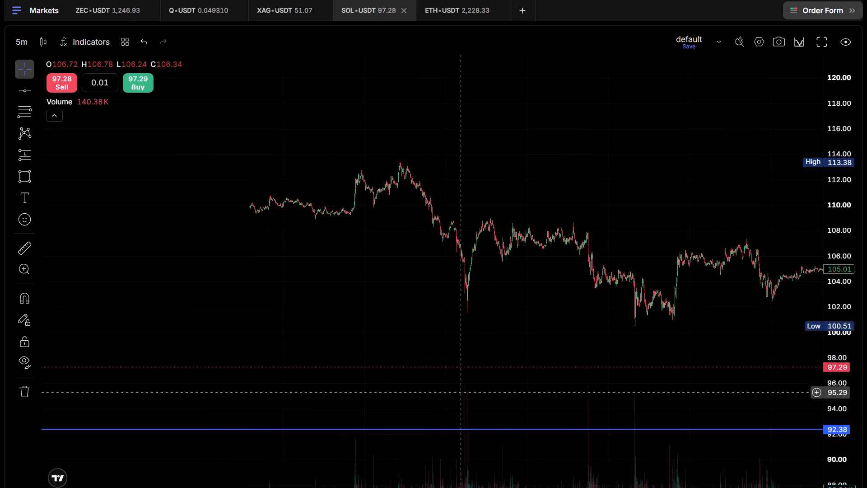
left_click_drag(302, 385, 562, 389)
left_click_drag(235, 376, 530, 380)
left_click_drag(243, 391, 571, 389)
left_click_drag(298, 365, 306, 366)
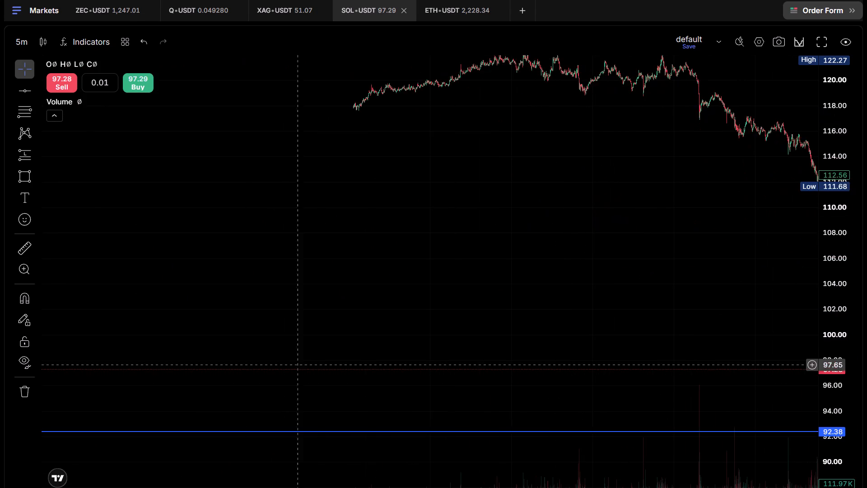
left_click_drag(306, 366, 622, 399)
left_click_drag(314, 387, 590, 383)
left_click_drag(301, 376, 561, 389)
left_click_drag(317, 357, 498, 364)
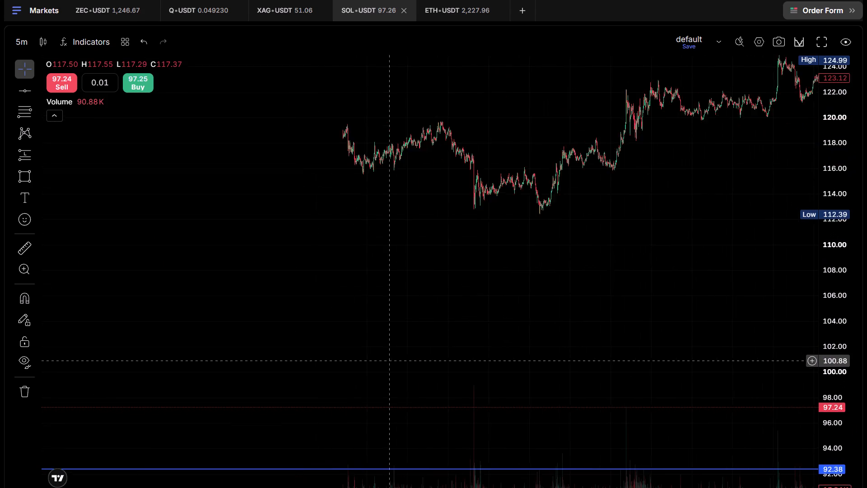
left_click_drag(498, 364, 590, 372)
left_click_drag(313, 353, 620, 364)
left_click_drag(293, 357, 571, 366)
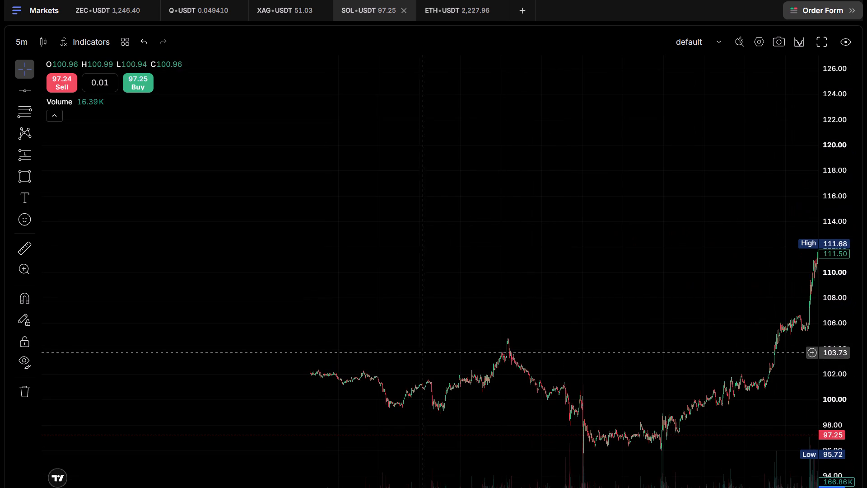
left_click_drag(365, 333, 638, 206)
left_click_drag(665, 202, 399, 201)
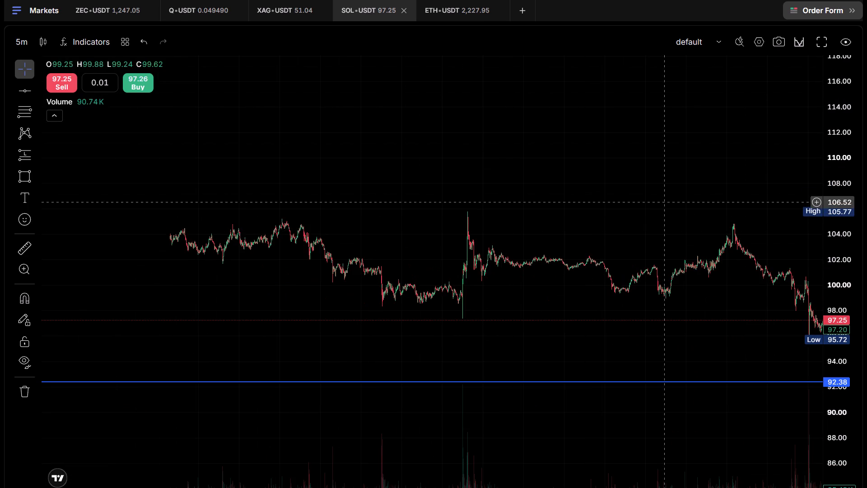
left_click_drag(399, 201, 589, 207)
left_click_drag(336, 217, 648, 224)
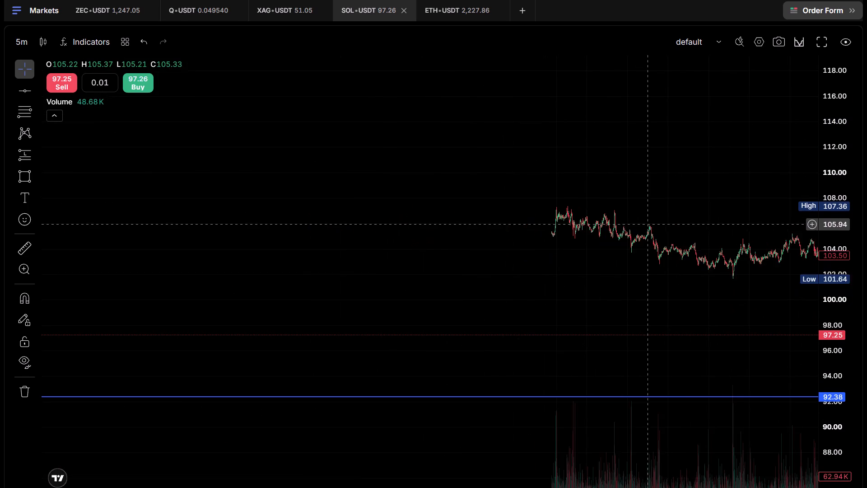
left_click_drag(365, 234, 657, 239)
left_click_drag(393, 247, 543, 256)
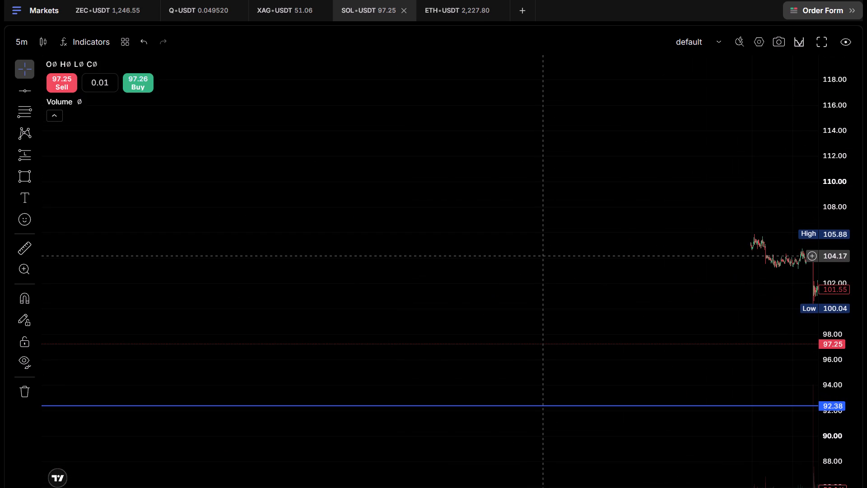
left_click_drag(381, 257, 541, 262)
left_click_drag(361, 258, 592, 242)
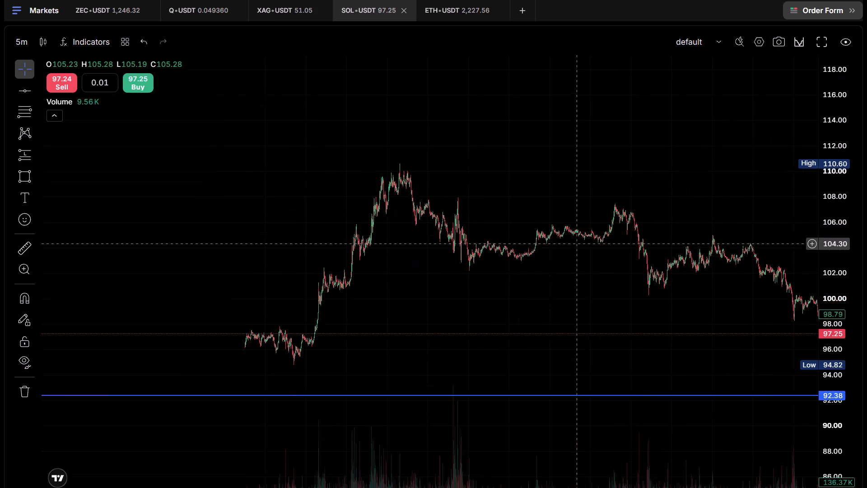
left_click_drag(592, 242, 593, 241)
left_click_drag(434, 277, 616, 288)
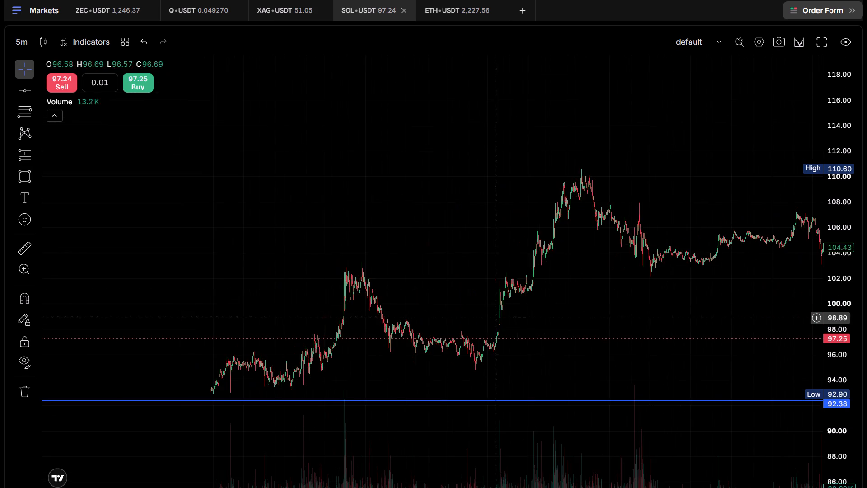
left_click_drag(422, 329, 549, 331)
left_click_drag(402, 328, 443, 324)
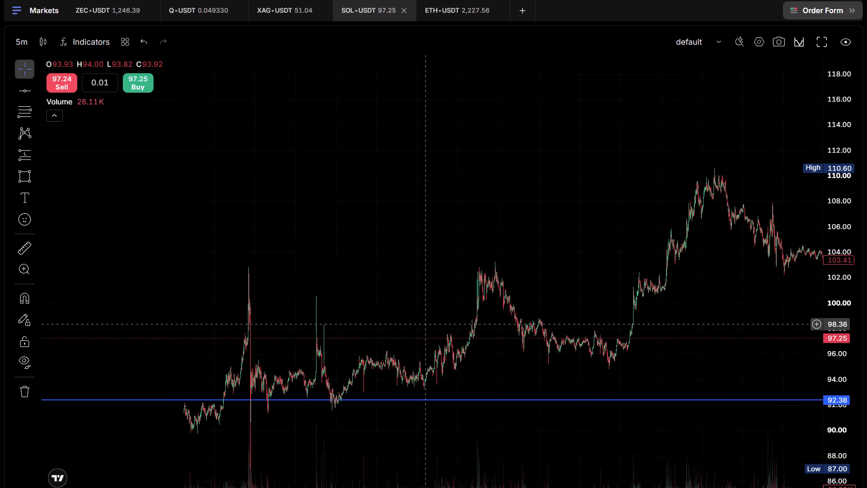
left_click_drag(443, 324, 485, 306)
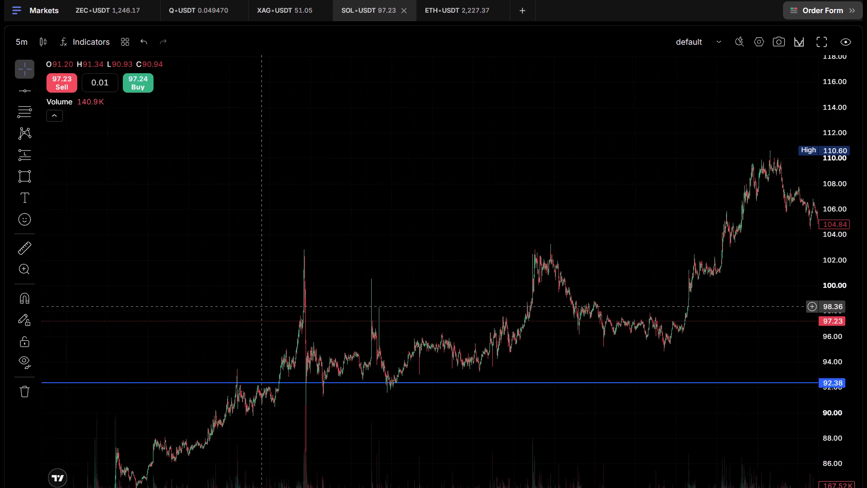
Review the older SOL/USDT swings forward and back again, down to the early rally that starts below the 92.38 line.
left_click_drag(485, 306, 104, 292)
left_click_drag(574, 298, 86, 299)
left_click_drag(536, 308, 134, 304)
left_click_drag(511, 312, 491, 312)
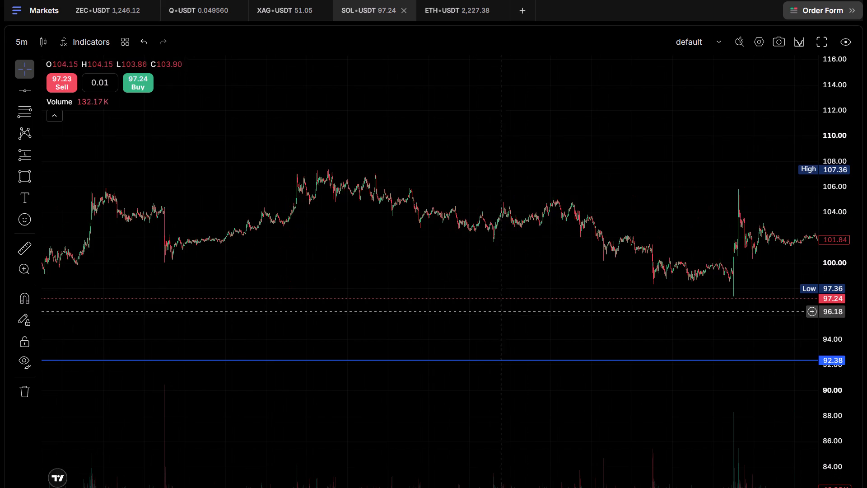
left_click_drag(491, 312, 59, 306)
left_click_drag(589, 310, 63, 303)
left_click_drag(655, 305, 117, 305)
left_click_drag(589, 270, 74, 310)
left_click_drag(587, 251, 63, 282)
left_click_drag(666, 232, 199, 268)
left_click_drag(702, 254, 81, 256)
left_click_drag(166, 280, 682, 227)
left_click_drag(262, 268, 736, 272)
left_click_drag(263, 278, 802, 280)
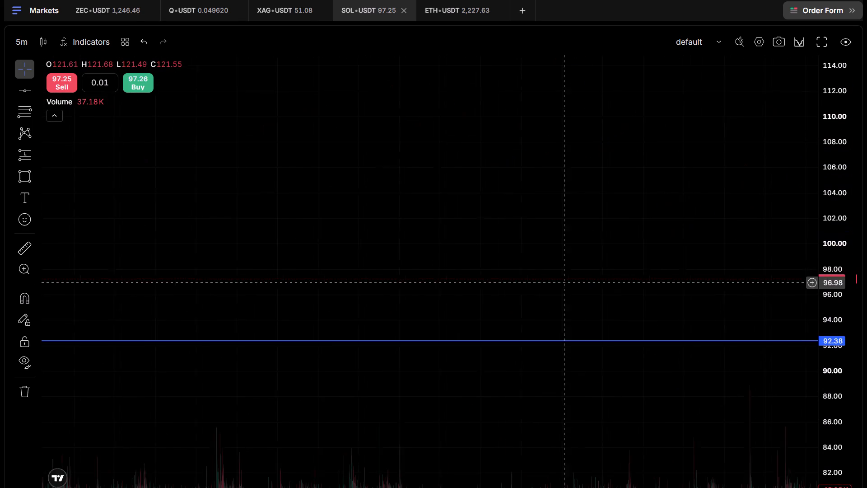
left_click_drag(802, 280, 799, 279)
left_click_drag(317, 280, 831, 273)
left_click_drag(325, 280, 848, 261)
left_click_drag(300, 275, 816, 277)
left_click_drag(301, 284, 812, 264)
left_click_drag(293, 277, 834, 276)
left_click_drag(223, 288, 712, 290)
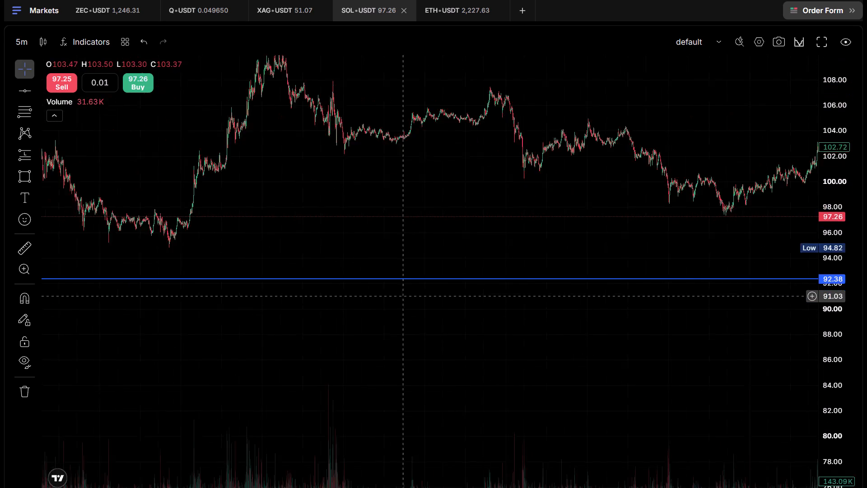
left_click_drag(264, 300, 745, 306)
left_click_drag(398, 366, 471, 178)
left_click_drag(488, 322, 764, 281)
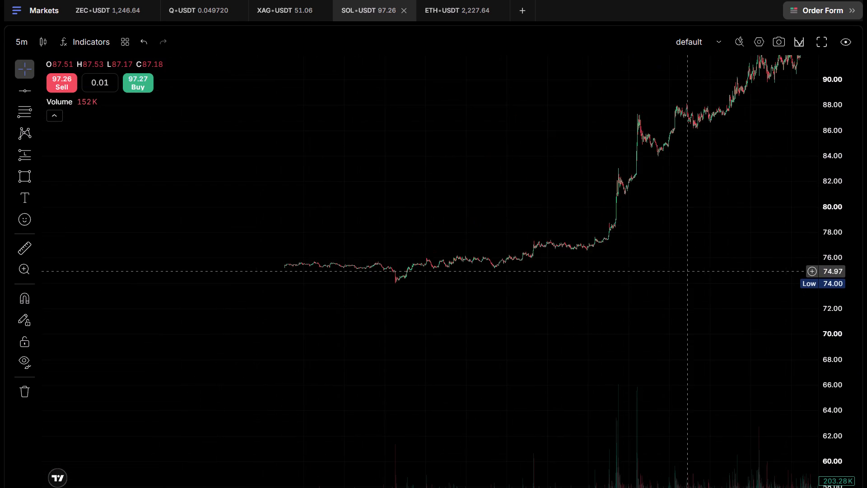
left_click_drag(370, 345, 736, 397)
Examine the SOL/USDT price action forward from the early rally to the most recent candles.
left_click_drag(687, 381, 83, 364)
left_click_drag(640, 310, 0, 348)
left_click_drag(628, 270, 0, 336)
left_click_drag(618, 224, 61, 397)
left_click_drag(598, 217, 418, 286)
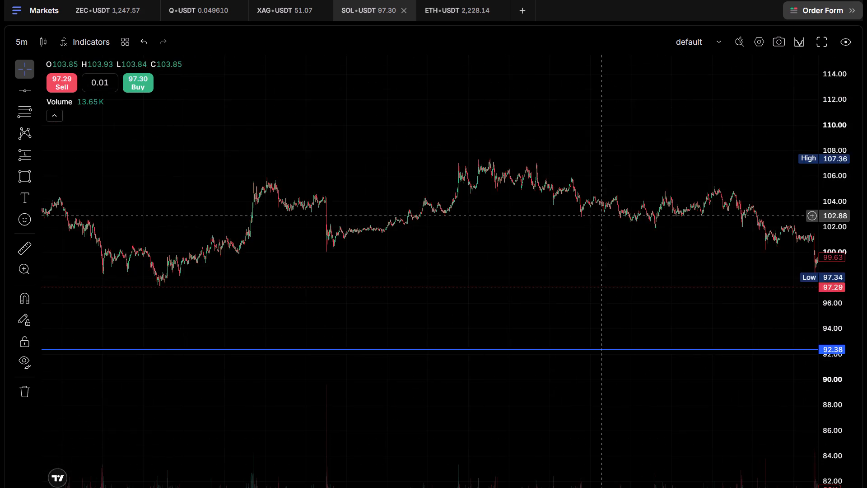
left_click_drag(418, 286, 0, 310)
left_click_drag(600, 272, 0, 203)
left_click_drag(558, 287, 0, 320)
left_click_drag(670, 200, 218, 405)
left_click_drag(669, 263, 186, 269)
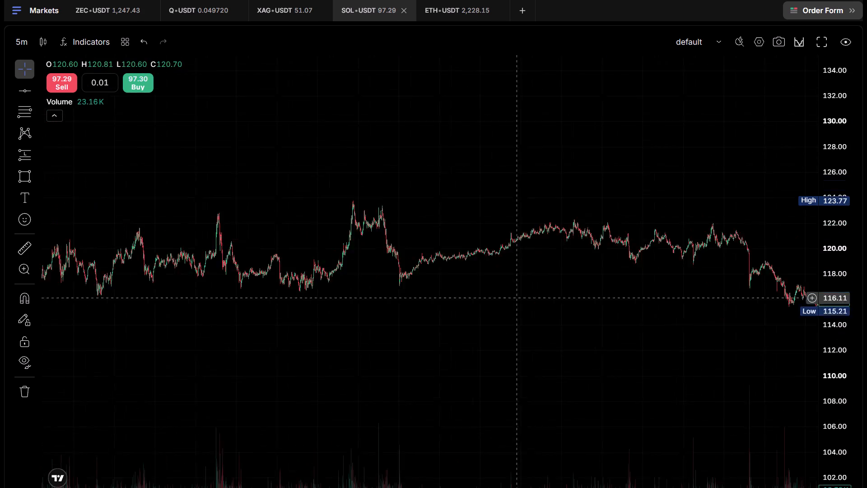
left_click_drag(186, 269, 74, 238)
left_click_drag(611, 321, 101, 160)
left_click_drag(605, 255, 27, 264)
left_click_drag(638, 236, 93, 239)
left_click_drag(618, 215, 110, 213)
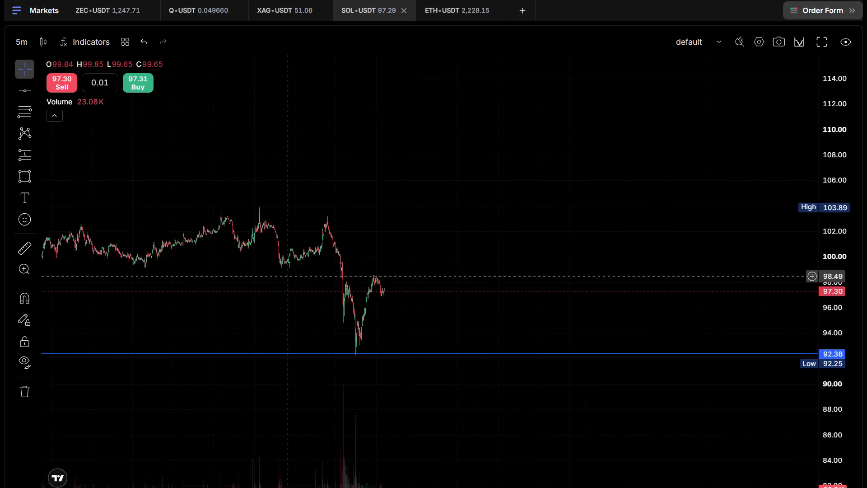
left_click_drag(110, 213, 109, 222)
left_click_drag(375, 249, 658, 290)
Examine the drop to the 30 October low and the recovery up close against the 92.38 line.
scroll(481, 319, "up", 4)
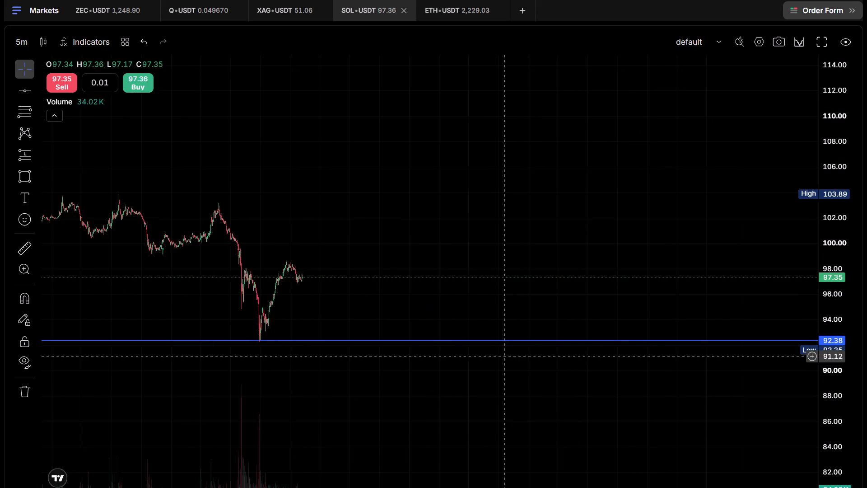
scroll(488, 355, "up", 4)
left_click_drag(297, 324, 637, 332)
scroll(455, 342, "up", 4)
left_click_drag(307, 318, 519, 340)
scroll(364, 345, "up", 4)
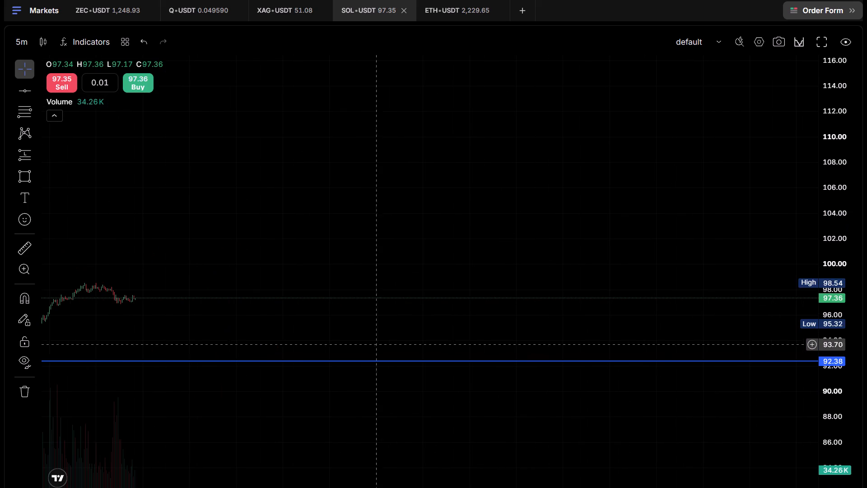
left_click_drag(282, 254, 658, 308)
left_click_drag(444, 303, 581, 294)
scroll(566, 324, "up", 3)
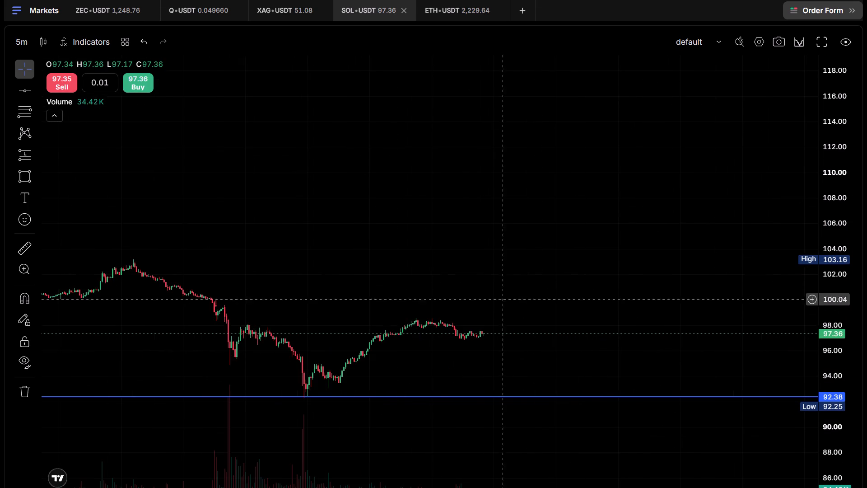
left_click_drag(391, 278, 585, 286)
left_click_drag(834, 301, 813, 10)
left_click_drag(543, 241, 542, 181)
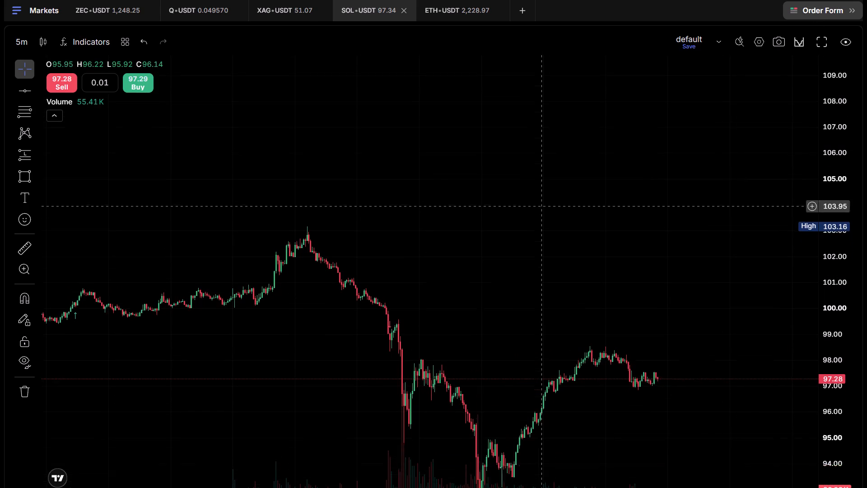
left_click_drag(542, 181, 544, 133)
scroll(541, 190, "up", 2)
left_click_drag(479, 232, 469, 221)
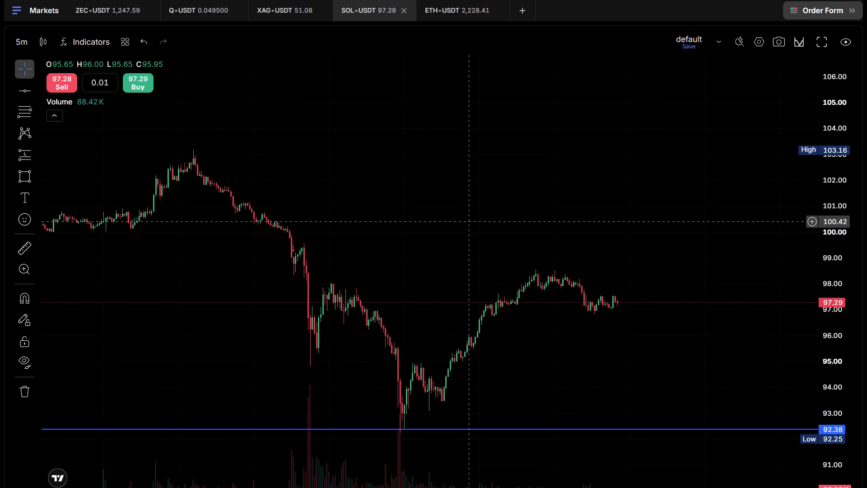
left_click_drag(469, 221, 476, 219)
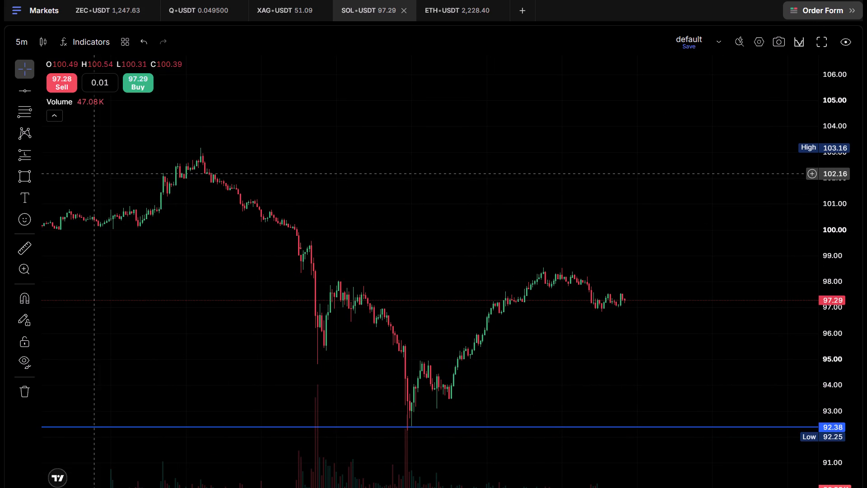
left_click_drag(350, 190, 554, 186)
left_click_drag(848, 138, 840, 199)
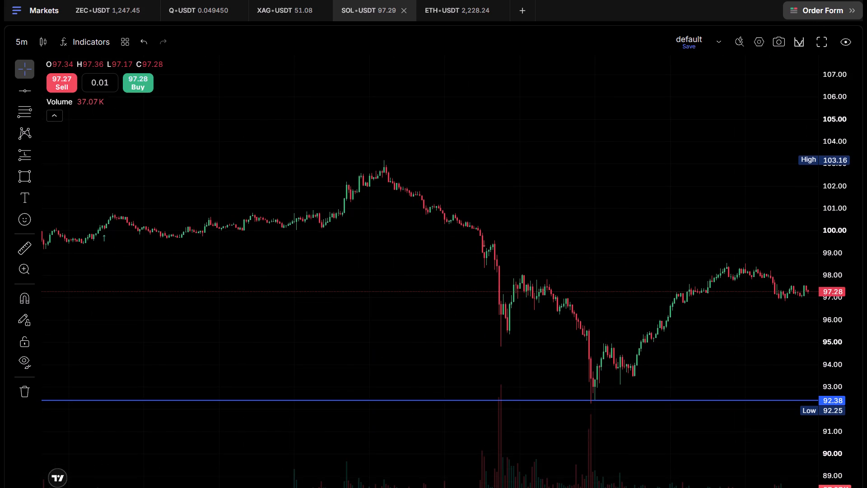
scroll(612, 236, "down", 9)
left_click_drag(746, 187, 550, 200)
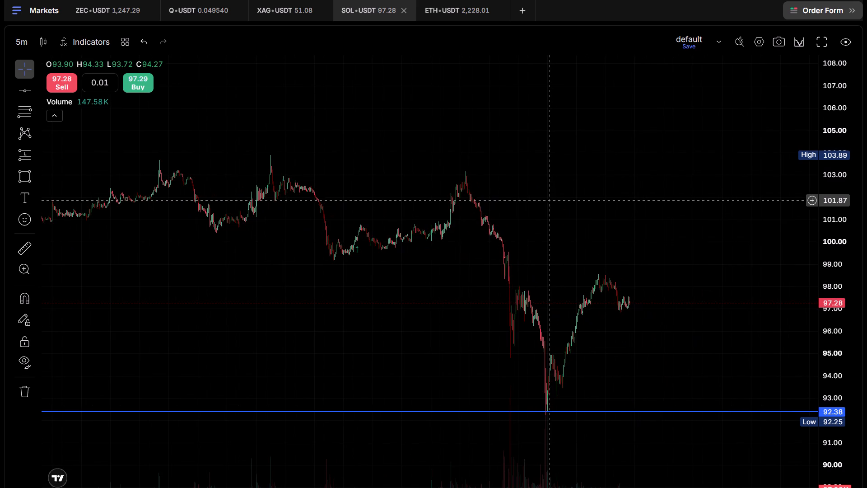
Draw a rectangle zone from about 105.21 to 105.64 over the older SOL/USDT highs and give it a white border.
scroll(554, 205, "down", 14)
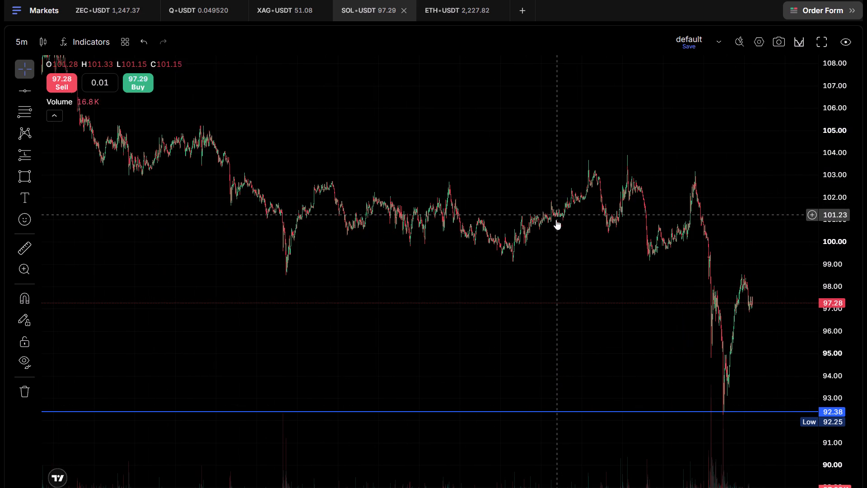
left_click_drag(413, 278, 351, 296)
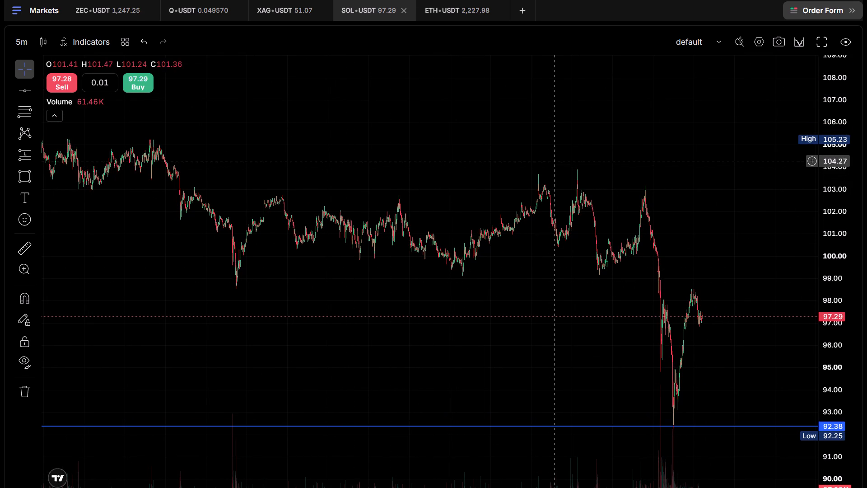
left_click(21, 175)
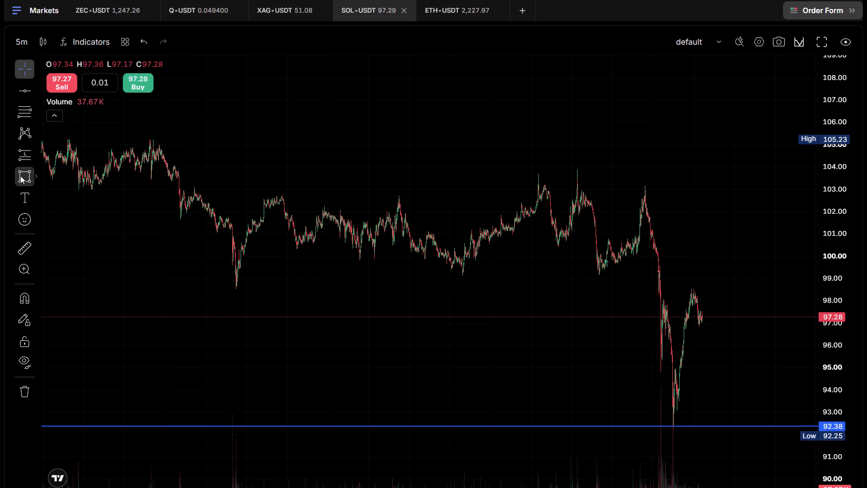
left_click(76, 307)
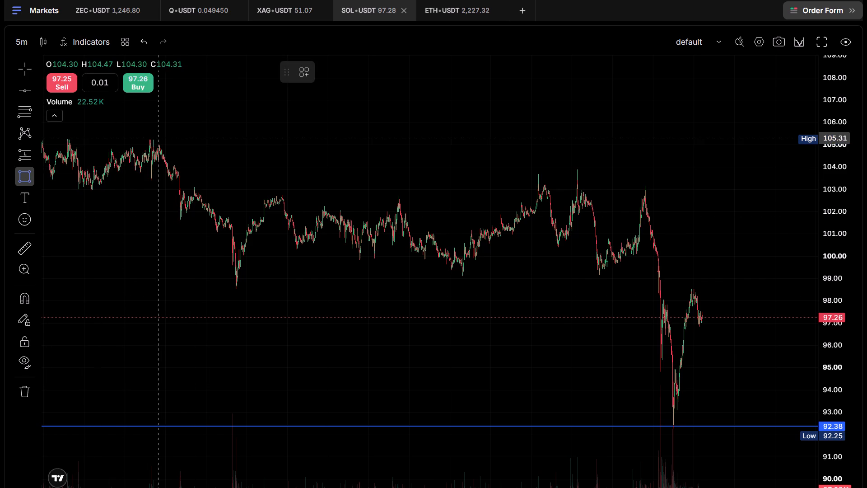
left_click_drag(156, 140, 809, 130)
left_click(809, 130)
left_click(322, 73)
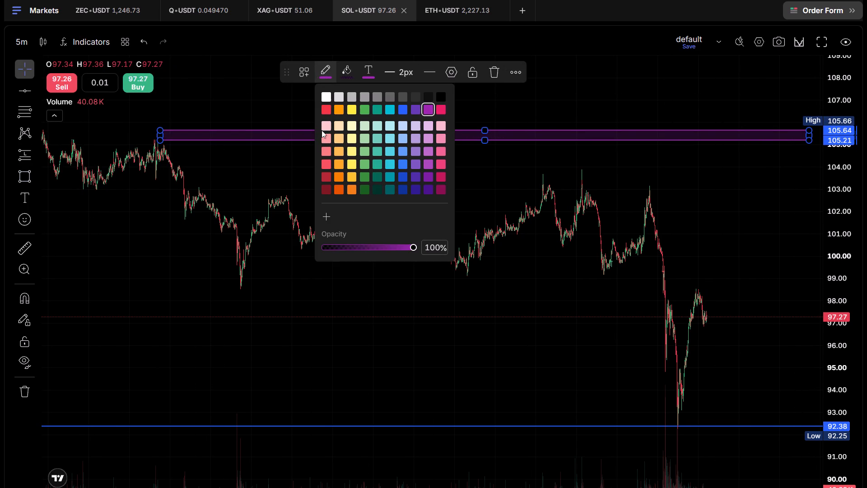
left_click(327, 99)
Draw a second rectangle zone from about 102.9 to 103.2, extending along the repeated swing highs past the latest candles.
left_click_drag(718, 214, 616, 224)
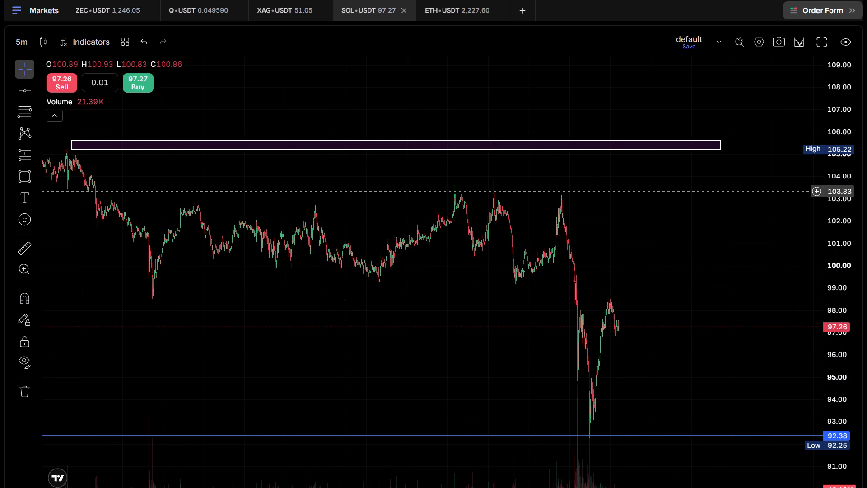
left_click(19, 172)
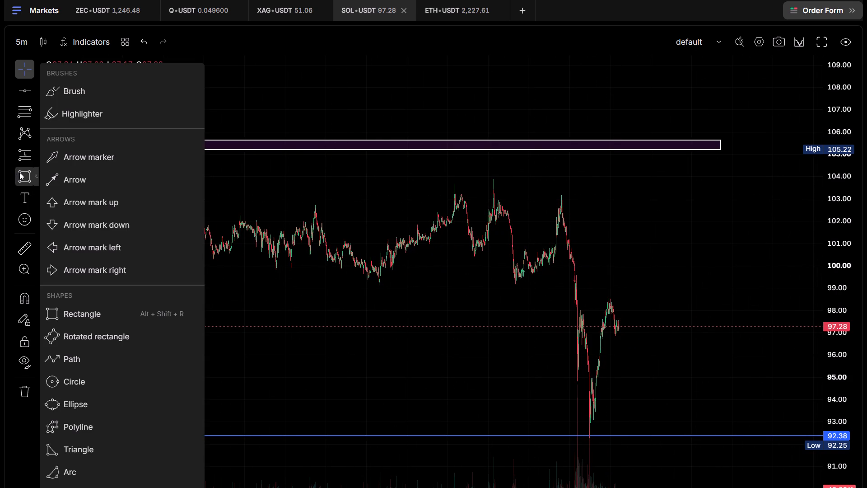
left_click(79, 316)
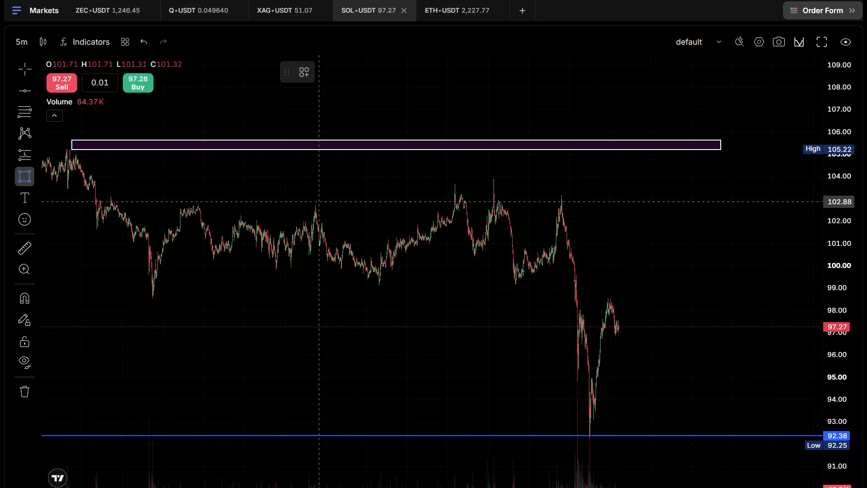
left_click_drag(314, 202, 531, 196)
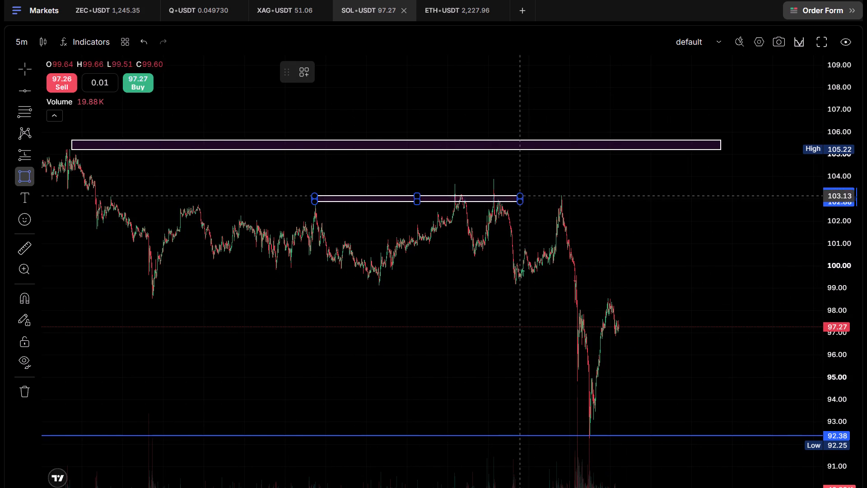
left_click_drag(531, 196, 777, 186)
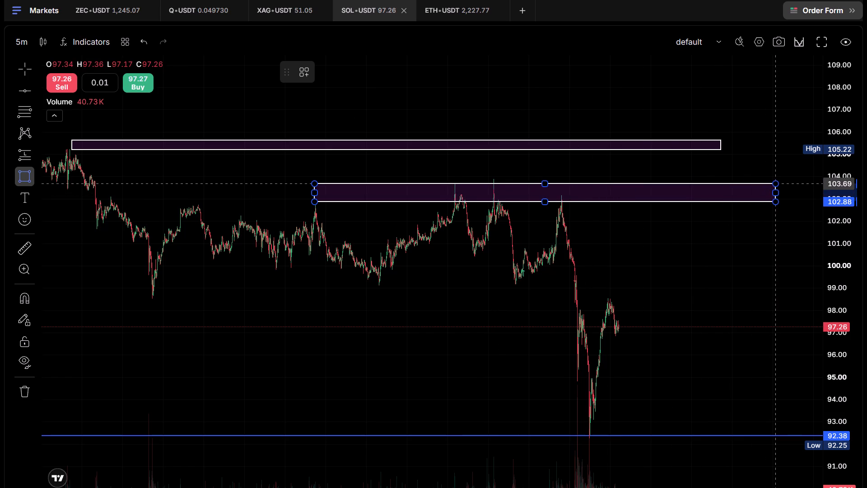
left_click_drag(777, 186, 777, 195)
left_click(777, 195)
Draw a third rectangle zone from about 98.8 to 99.2, extending from the earlier swing low past the latest candles.
left_click_drag(702, 287, 678, 281)
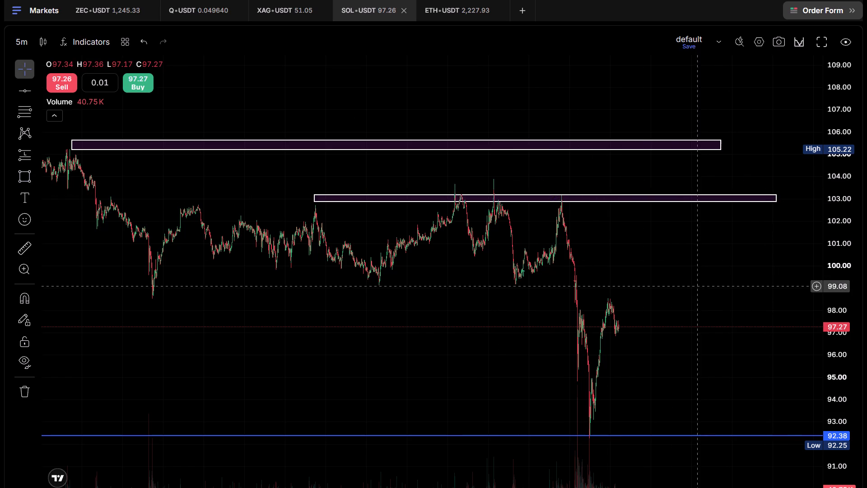
left_click_drag(678, 281, 638, 277)
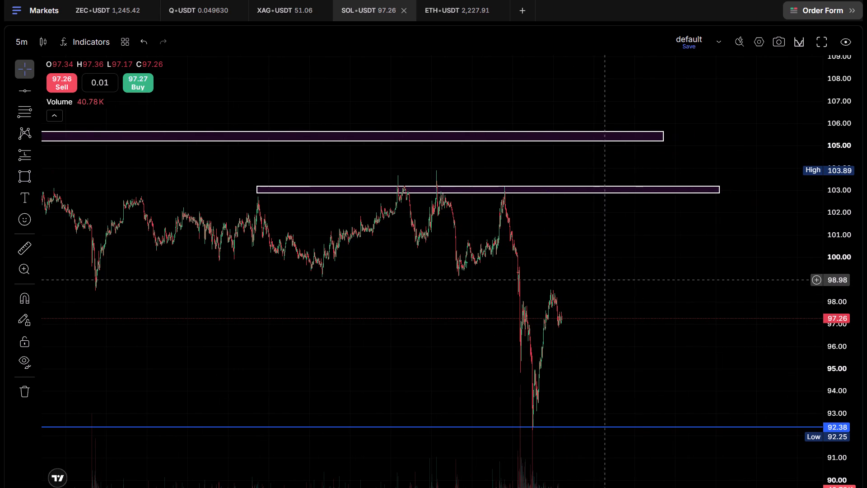
left_click(25, 182)
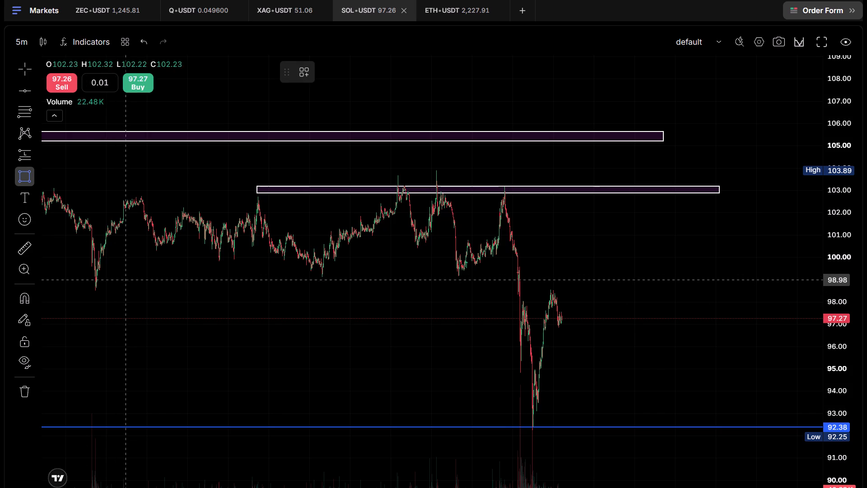
left_click_drag(102, 275, 480, 287)
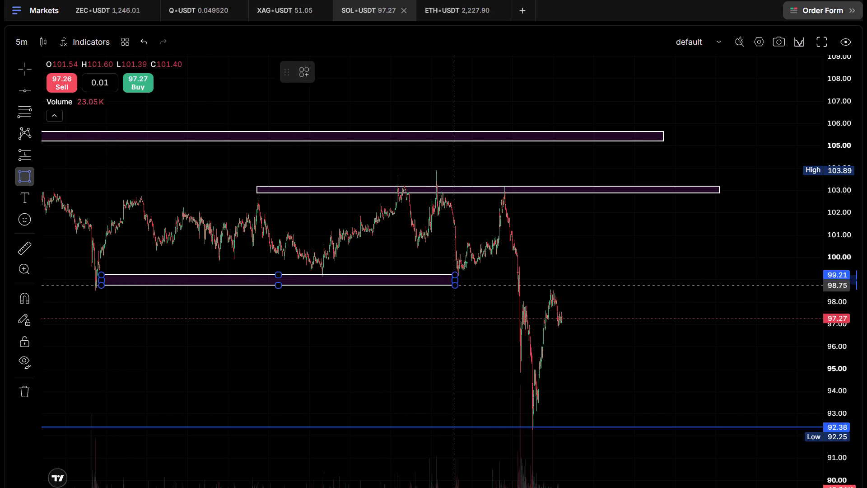
left_click_drag(480, 287, 745, 279)
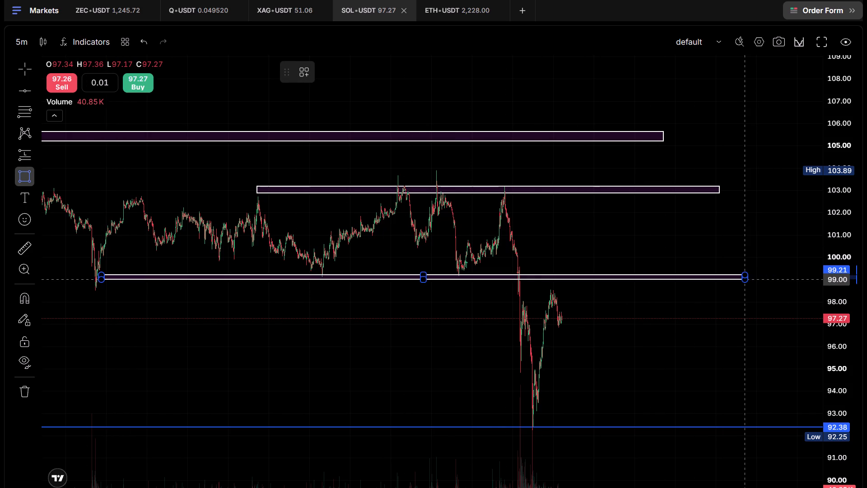
left_click_drag(745, 279, 743, 284)
left_click(742, 284)
Box the recent low on the 92.38 line with a short rectangle adjusted to span about 92.07 to 92.62.
left_click_drag(715, 342, 684, 346)
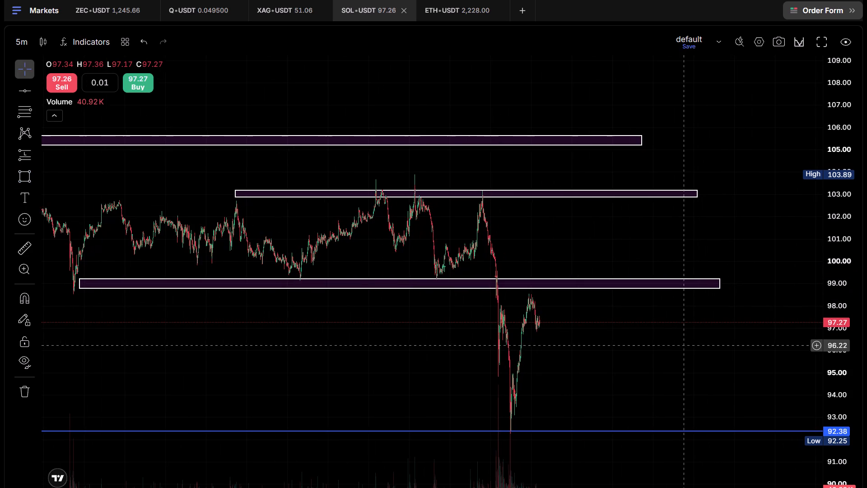
left_click_drag(684, 346, 682, 346)
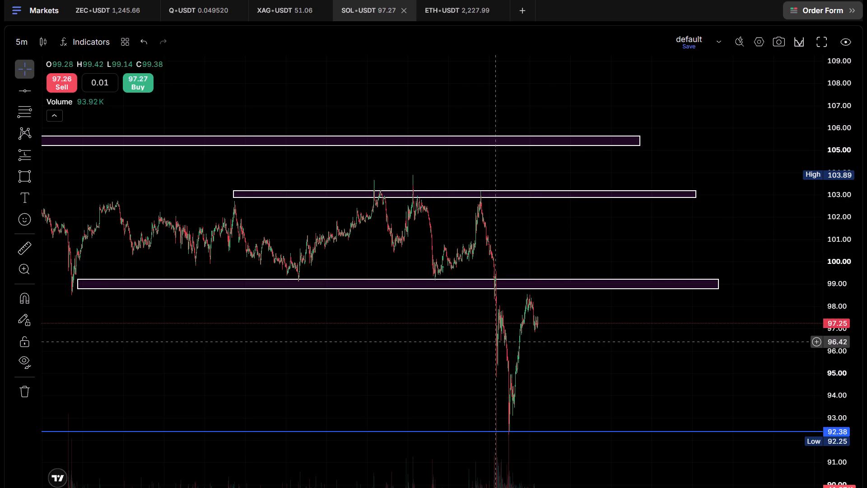
scroll(536, 348, "up", 7)
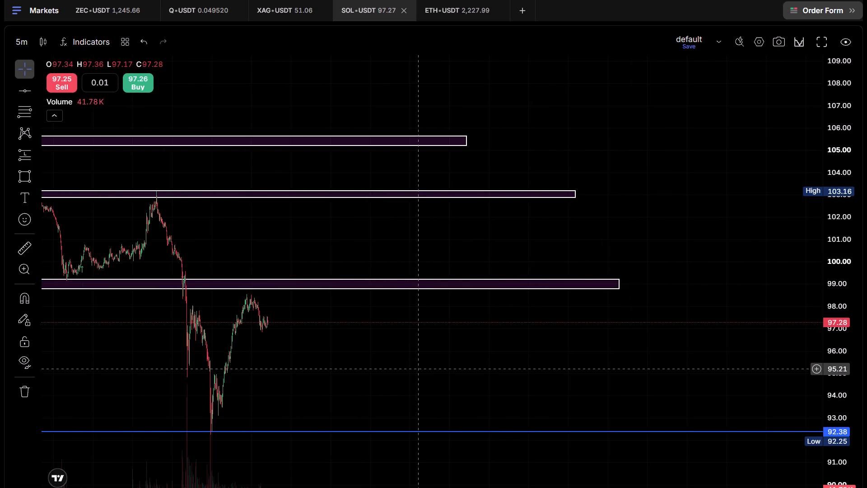
left_click_drag(408, 370, 603, 373)
scroll(580, 376, "down", 2)
scroll(580, 382, "up", 7)
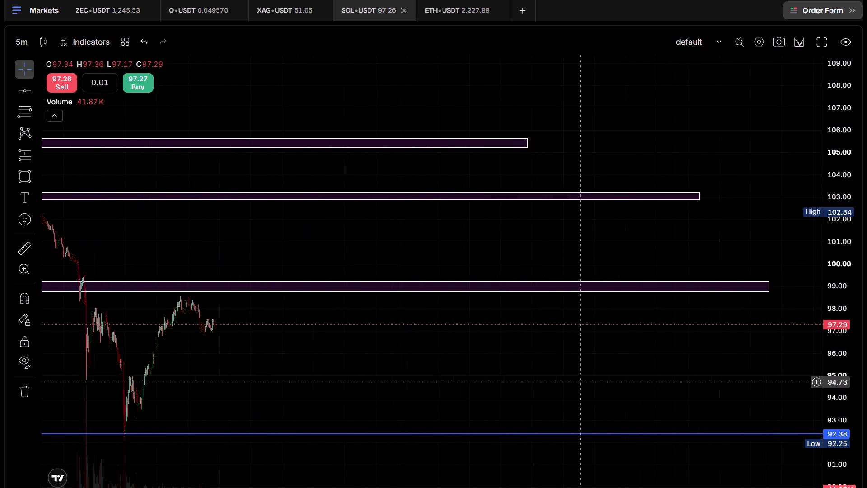
scroll(581, 382, "up", 1)
left_click_drag(302, 384, 598, 369)
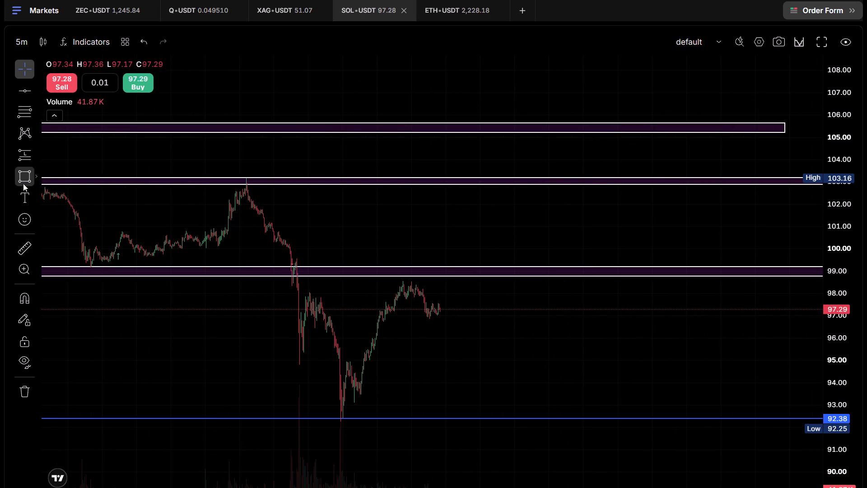
left_click(28, 177)
left_click_drag(294, 405, 433, 421)
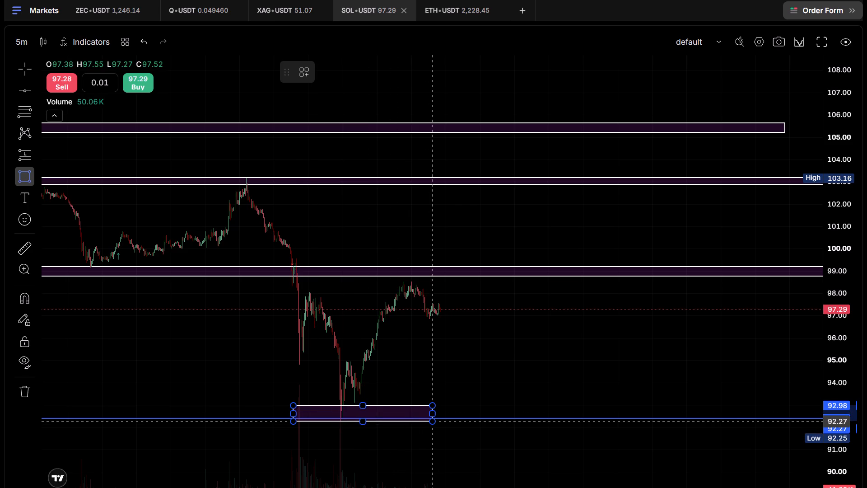
left_click_drag(433, 421, 437, 407)
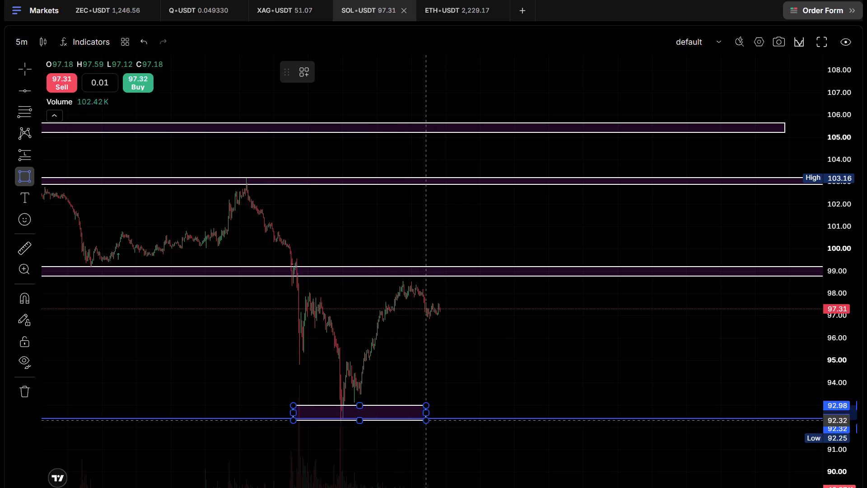
left_click(428, 422)
left_click_drag(394, 407, 384, 410)
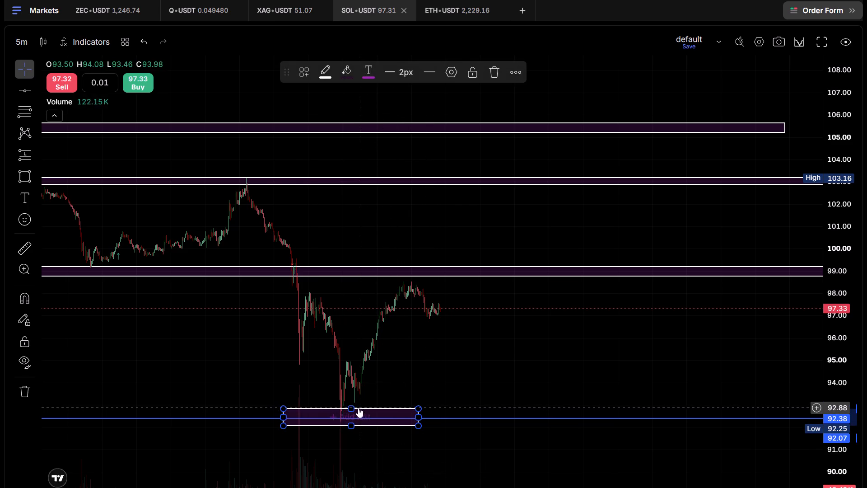
left_click_drag(351, 407, 349, 413)
Change the border colour of the rectangle around the 92.38 line to yellow.
left_click(322, 83)
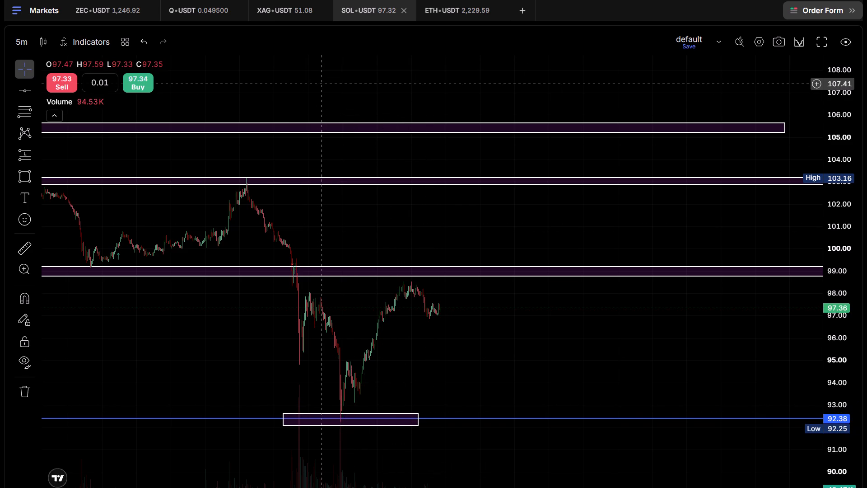
left_click(351, 426)
left_click(327, 82)
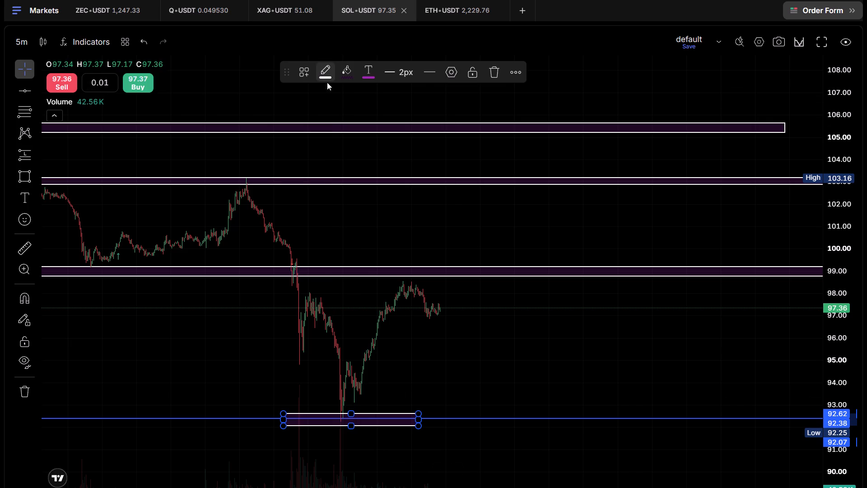
left_click(348, 107)
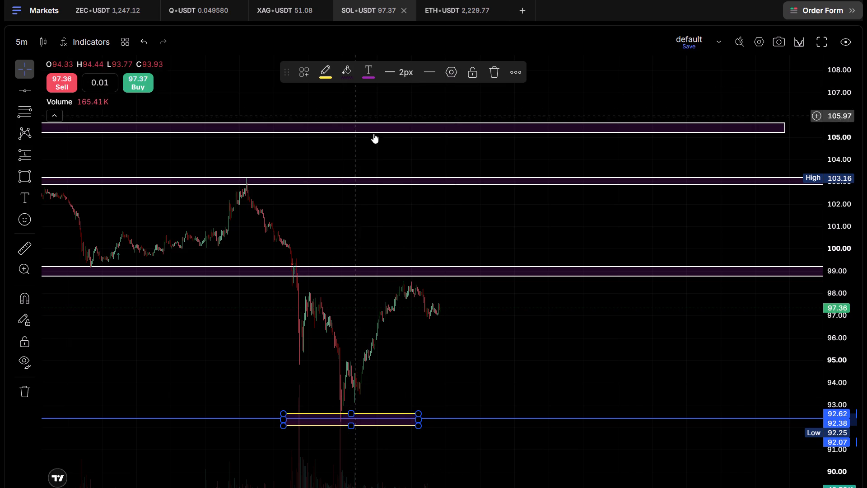
left_click(540, 289)
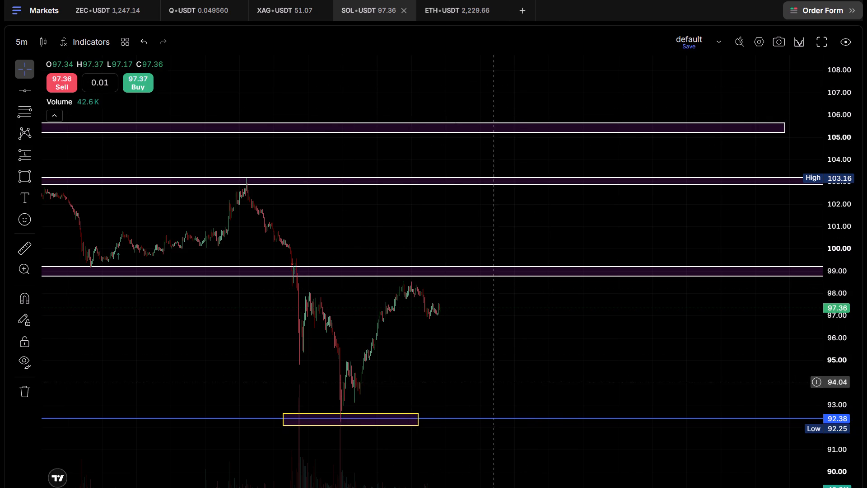
Draw a rising trendline from the low at about 92.32 to about 97.89, just beyond the latest candles.
scroll(443, 384, "up", 3)
left_click_drag(336, 375, 473, 362)
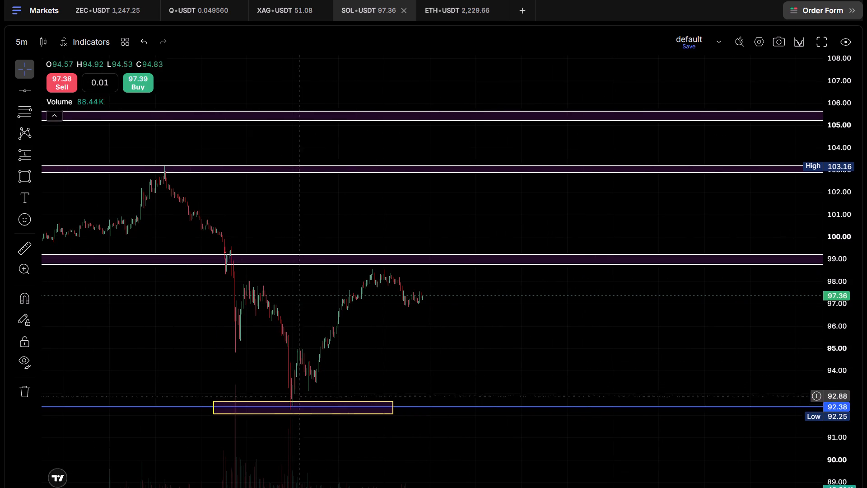
scroll(343, 388, "up", 5)
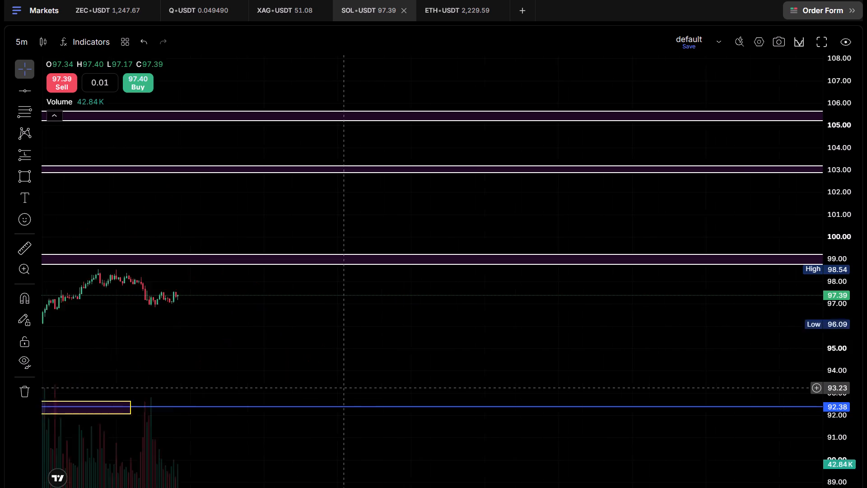
scroll(344, 388, "up", 2)
left_click_drag(209, 355, 584, 343)
left_click_drag(401, 382, 520, 379)
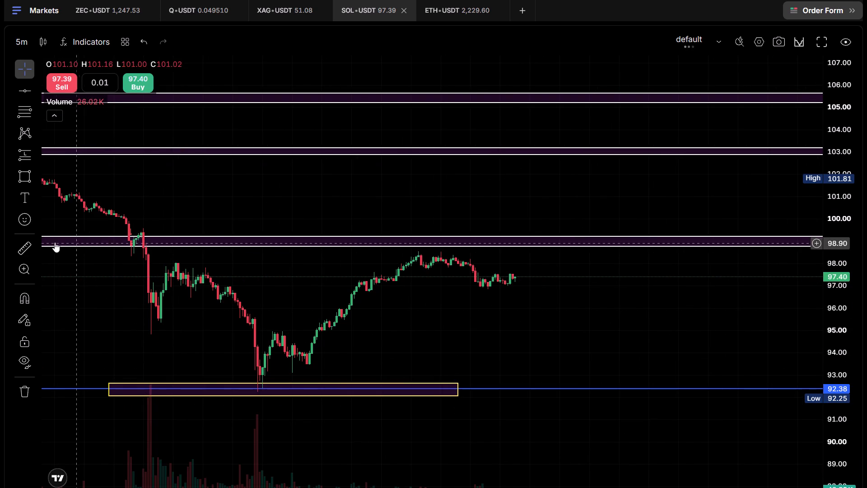
left_click(22, 96)
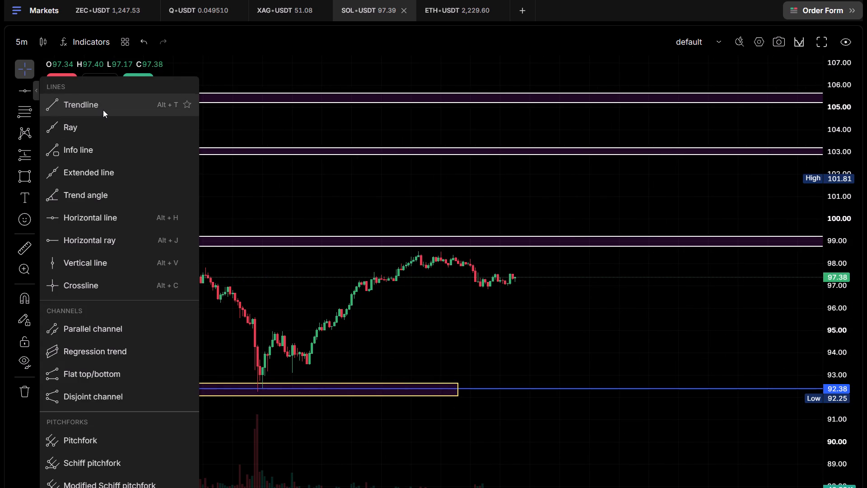
left_click(103, 110)
left_click(258, 390)
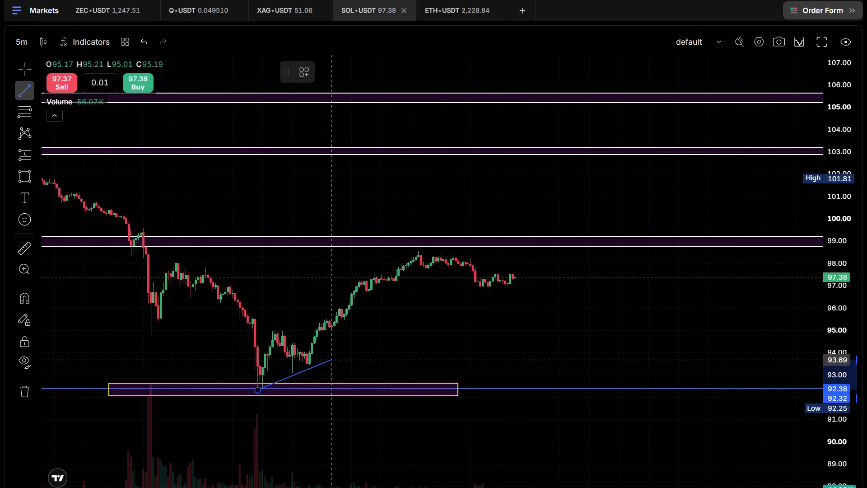
left_click(529, 266)
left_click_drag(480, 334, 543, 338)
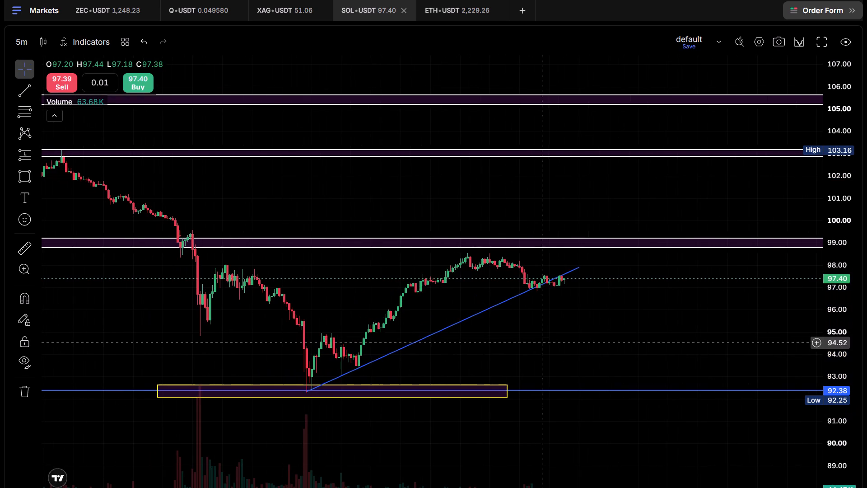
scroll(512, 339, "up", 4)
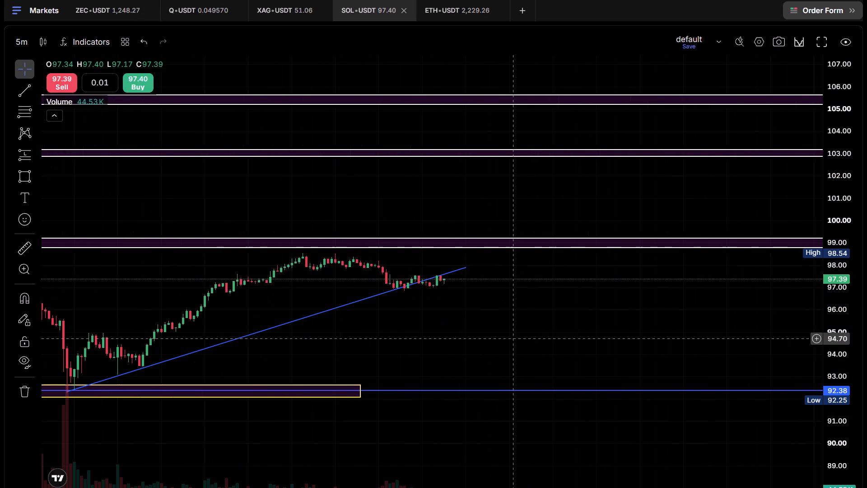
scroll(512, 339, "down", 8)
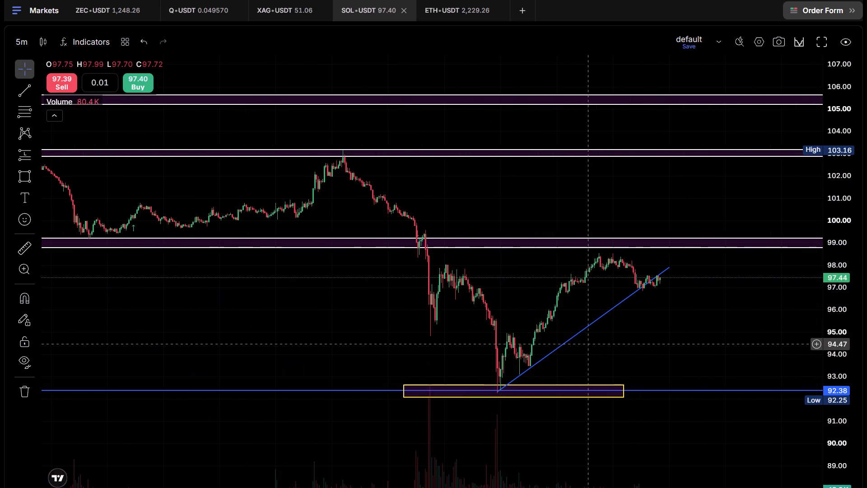
Extend the start of the rectangle zone around 103 back in time to before the earlier drop from the 105 highs.
left_click_drag(643, 355, 583, 340)
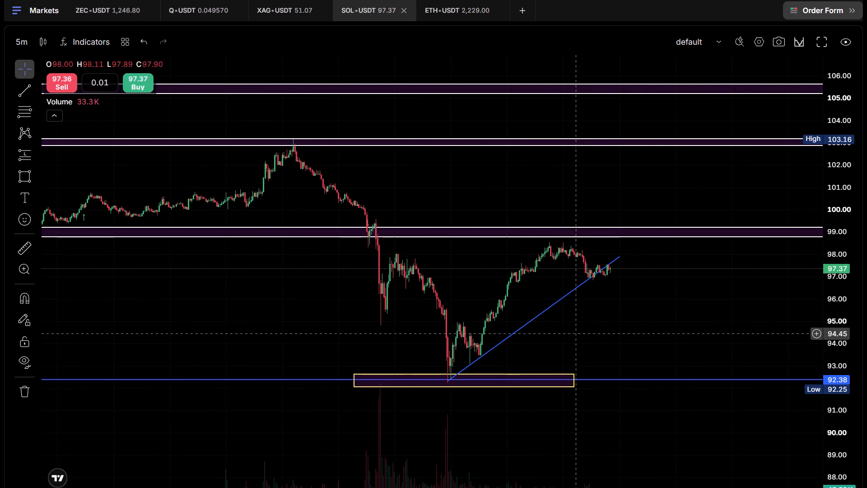
scroll(581, 341, "down", 4)
scroll(406, 321, "down", 8)
left_click_drag(499, 325, 395, 347)
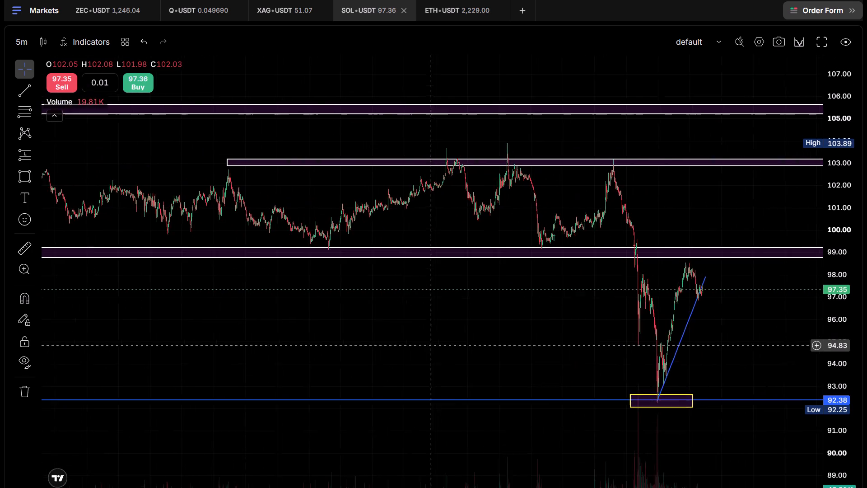
left_click_drag(395, 347, 357, 347)
scroll(355, 346, "down", 10)
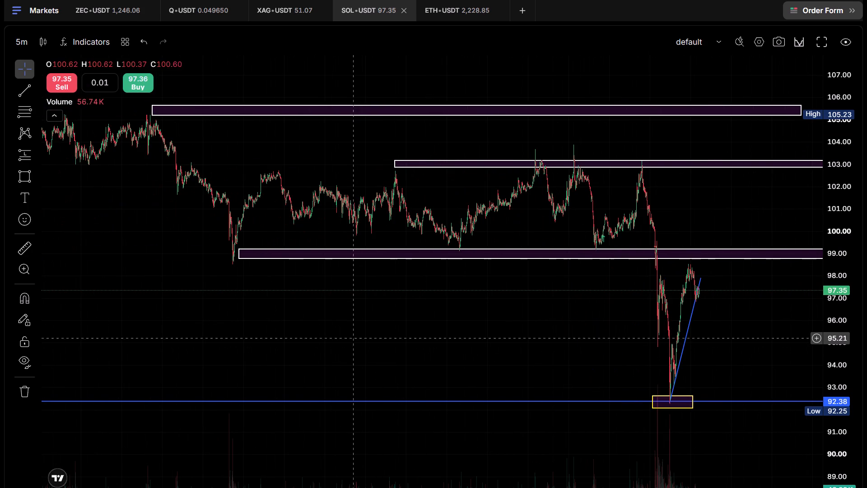
left_click_drag(394, 164, 285, 160)
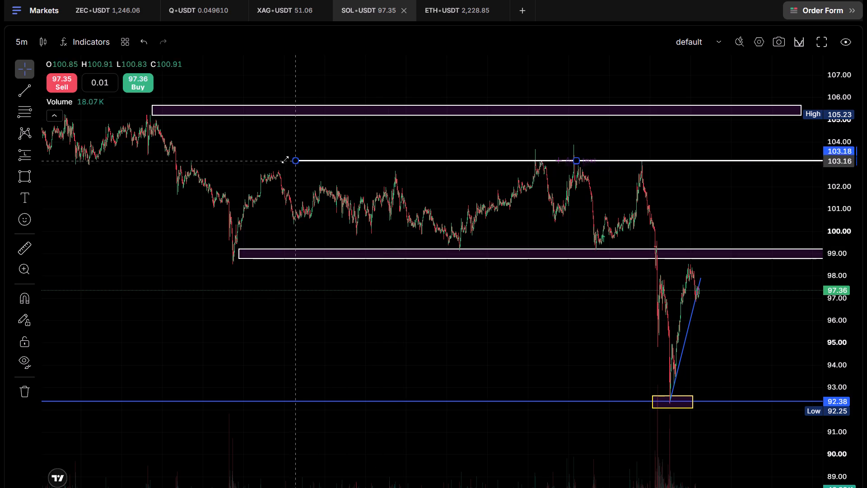
left_click_drag(285, 160, 137, 168)
left_click(137, 168)
Examine the price action across the marked zones, from the earlier 103 highs to the 92.38 low and the recent recovery.
left_click_drag(475, 345, 458, 344)
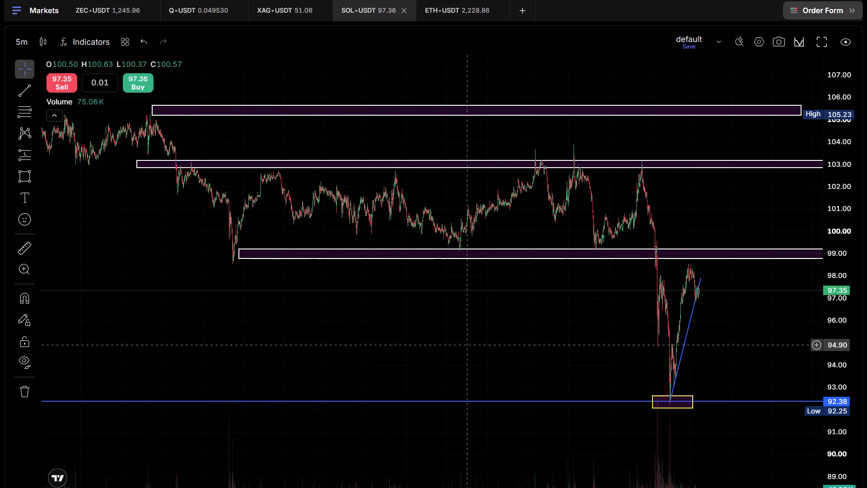
left_click_drag(458, 344, 347, 336)
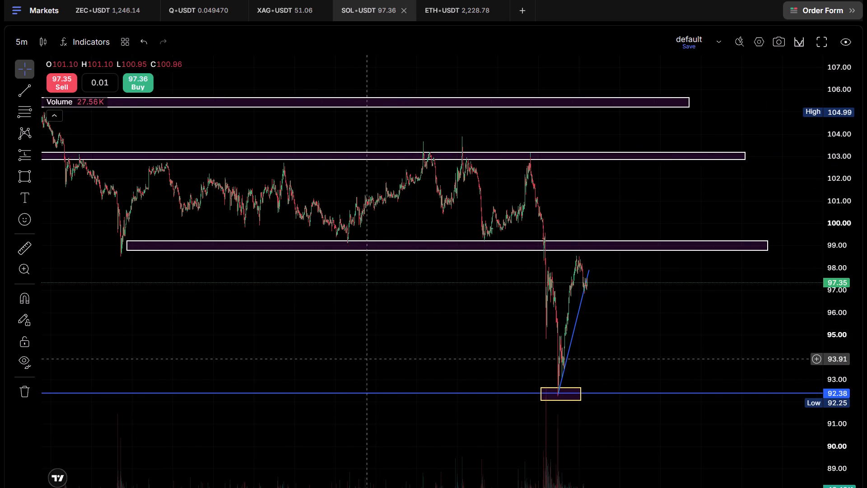
left_click_drag(394, 341, 316, 342)
scroll(309, 341, "up", 5)
left_click_drag(422, 341, 629, 355)
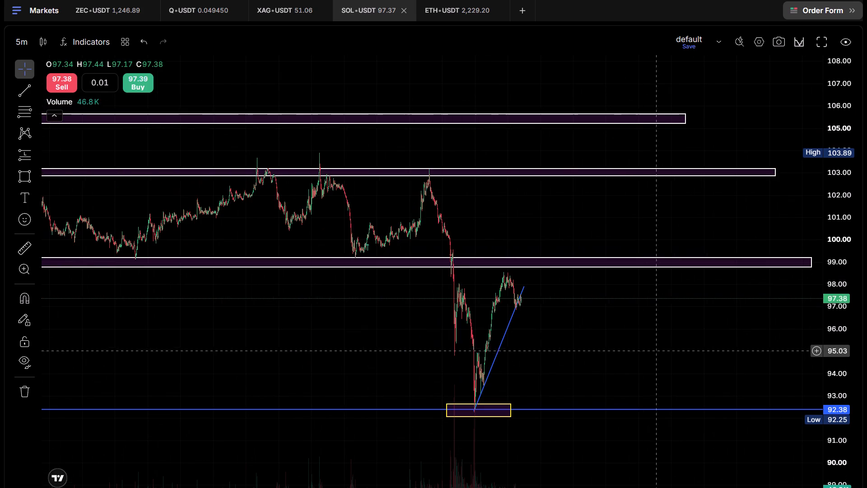
scroll(560, 366, "up", 9)
left_click_drag(256, 346, 676, 347)
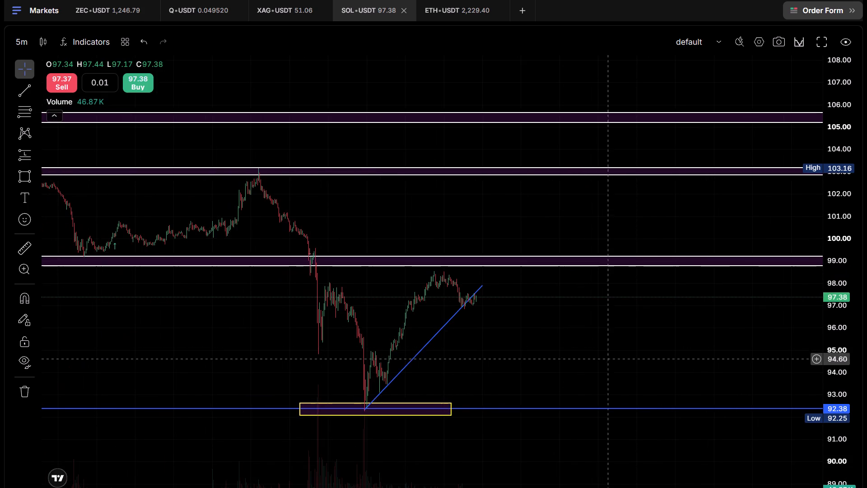
left_click_drag(551, 356, 718, 357)
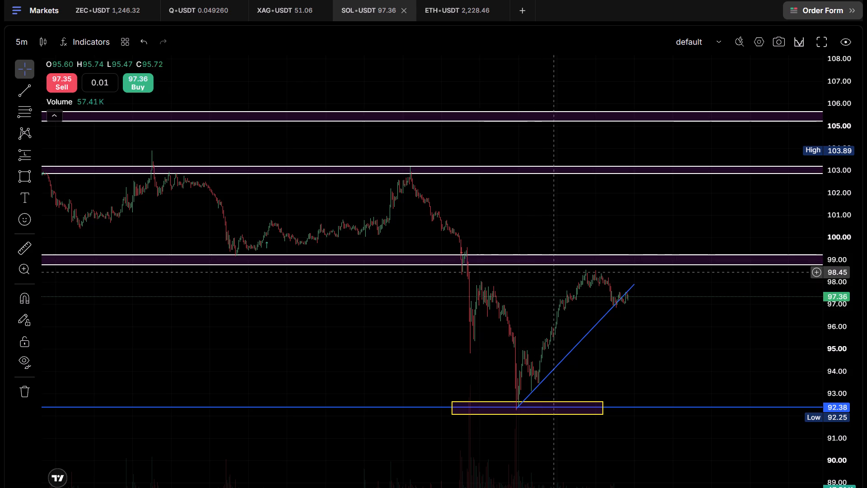
Draw a thin rectangle zone from about 98.30 to 98.47, running from the first rebound high past the latest candles.
scroll(539, 293, "up", 8)
left_click_drag(395, 366, 550, 386)
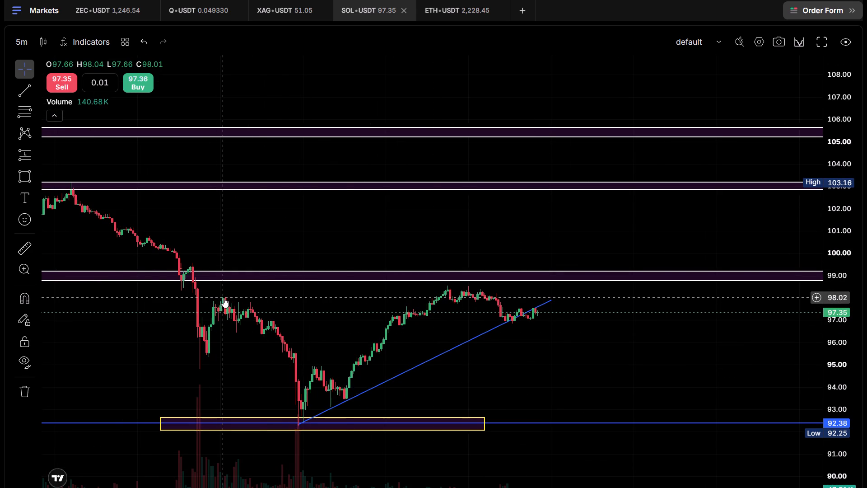
left_click(28, 177)
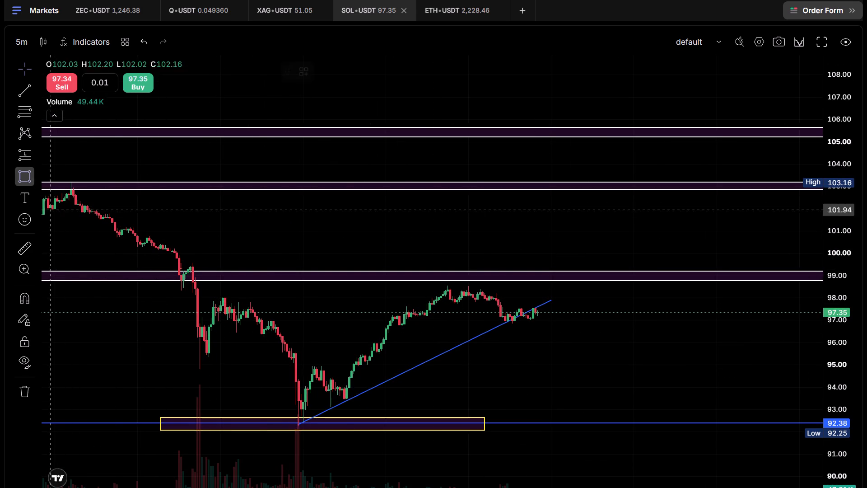
left_click_drag(220, 296, 634, 306)
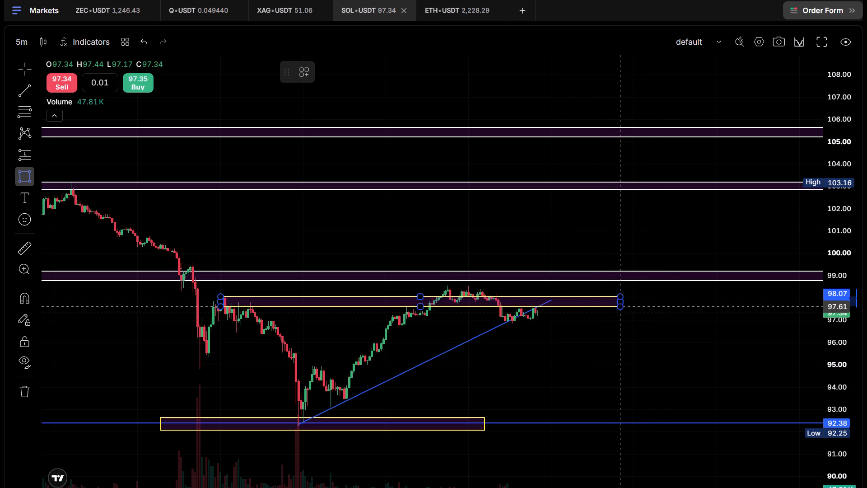
left_click_drag(634, 306, 702, 287)
left_click(702, 287)
left_click_drag(460, 294, 465, 291)
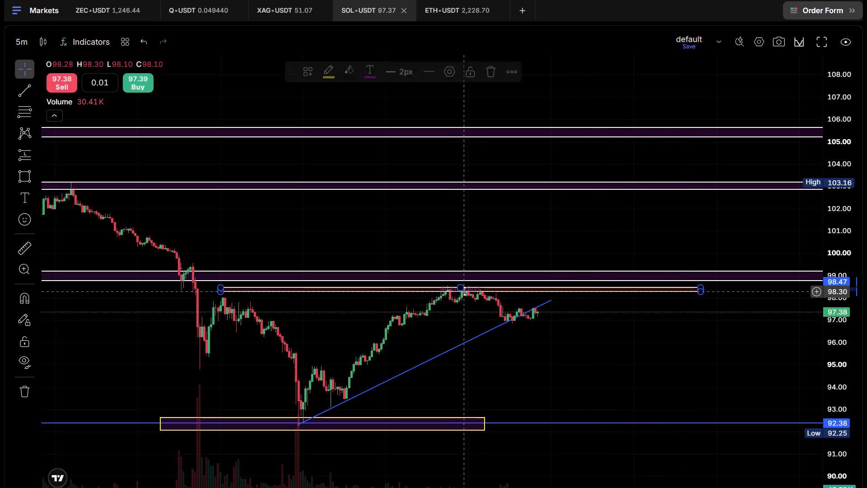
left_click(465, 291)
left_click(589, 343)
Change the border colour of the thin rectangle above 98 to white.
scroll(603, 375, "down", 1)
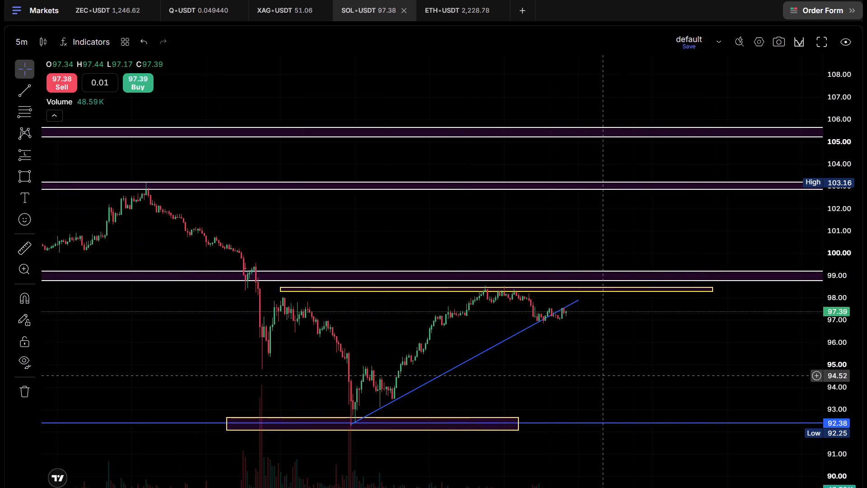
left_click(373, 286)
left_click(326, 78)
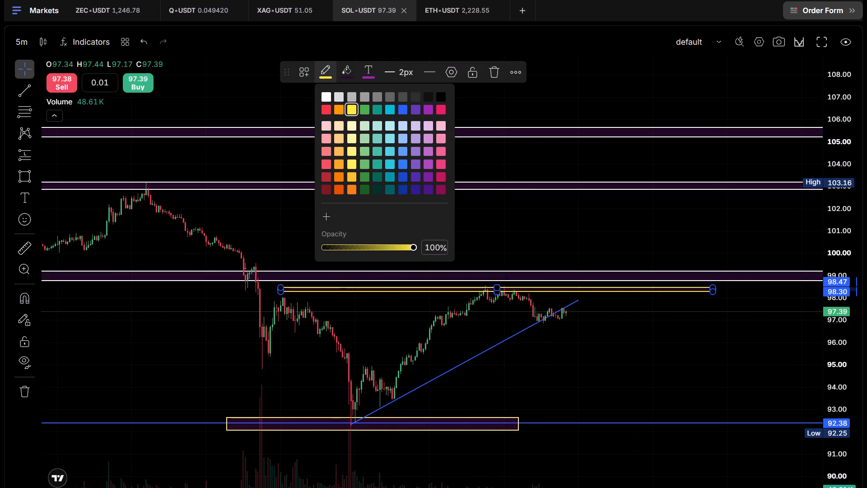
left_click(326, 98)
left_click(597, 364)
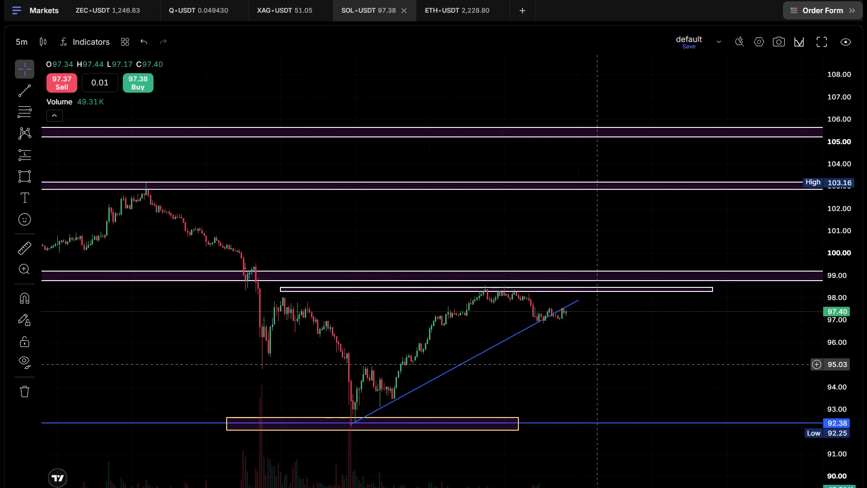
Move the thin white rectangle down so it spans about 98.04 to 98.22, level with the first rebound high.
scroll(594, 364, "down", 8)
left_click_drag(734, 335, 661, 346)
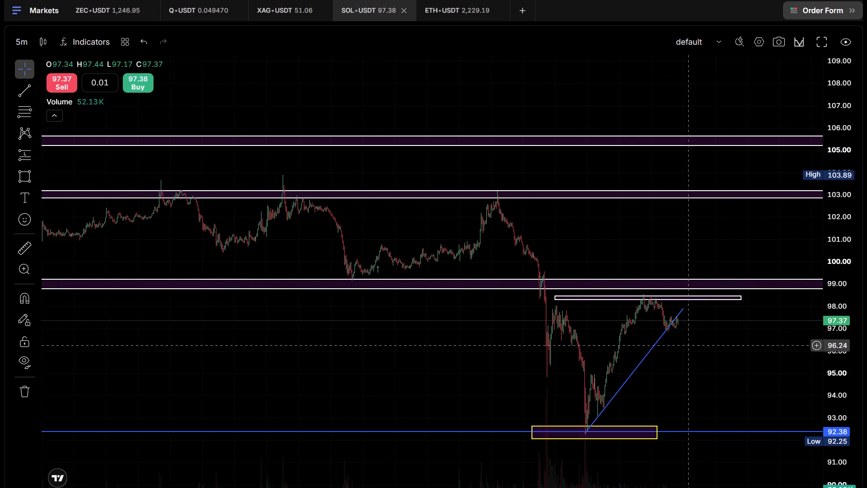
left_click_drag(661, 346, 640, 344)
left_click_drag(839, 304, 852, 128)
left_click_drag(709, 408, 670, 367)
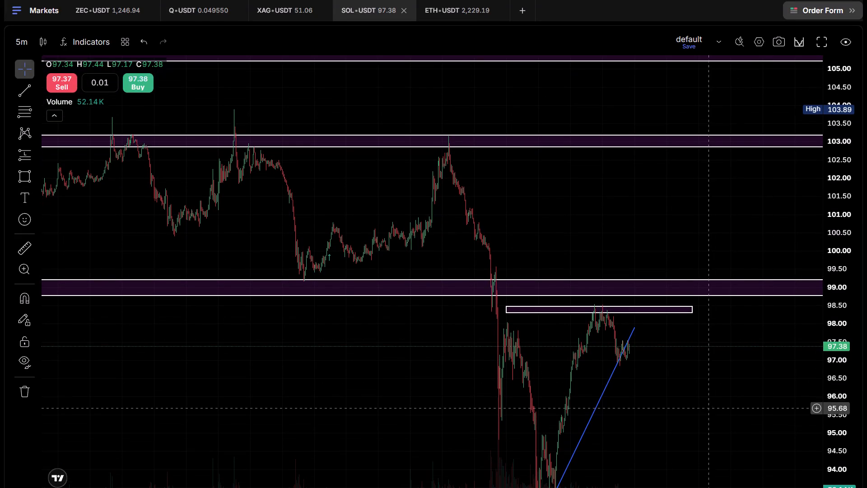
left_click_drag(670, 367, 639, 324)
scroll(637, 342, "up", 4)
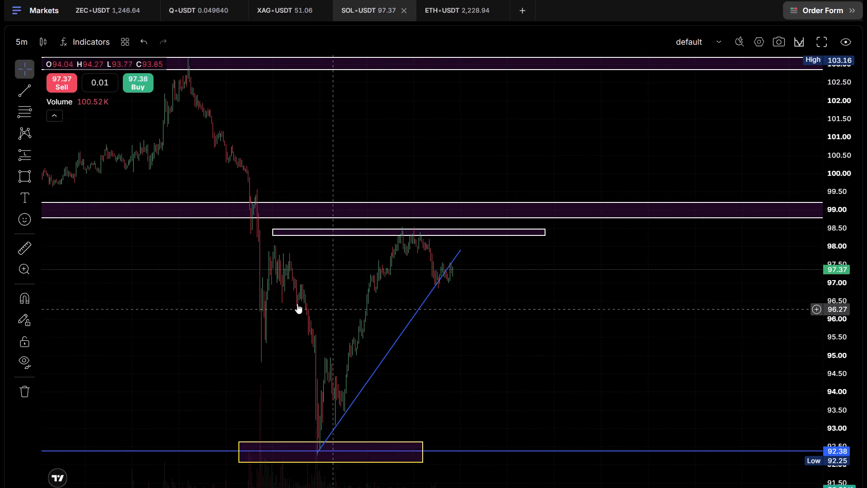
left_click_drag(313, 236, 312, 242)
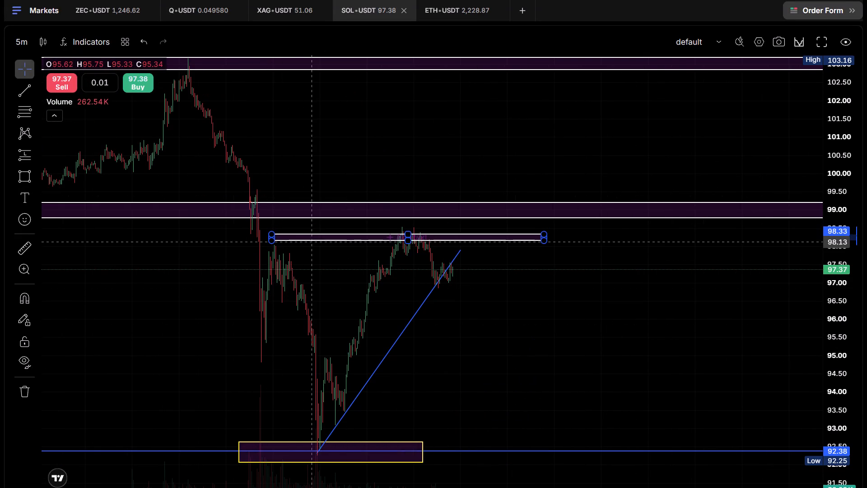
left_click_drag(312, 242, 312, 245)
left_click(527, 229)
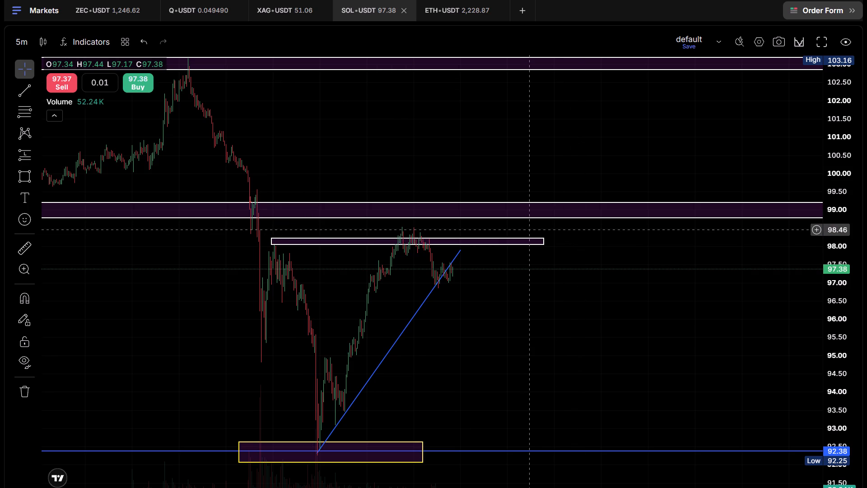
Examine the recent candles between the thin zone above 98 and the yellow box on the 92.38 line.
scroll(444, 378, "up", 8)
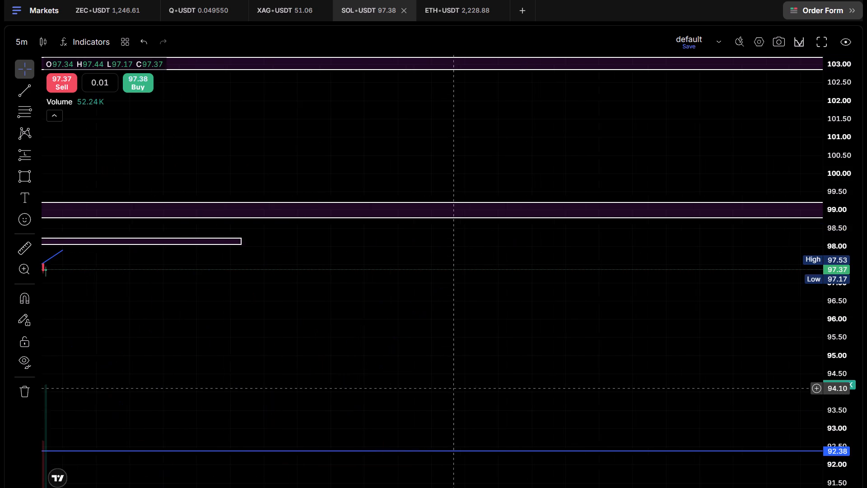
scroll(453, 388, "up", 1)
left_click_drag(200, 360, 649, 367)
left_click_drag(482, 375, 617, 311)
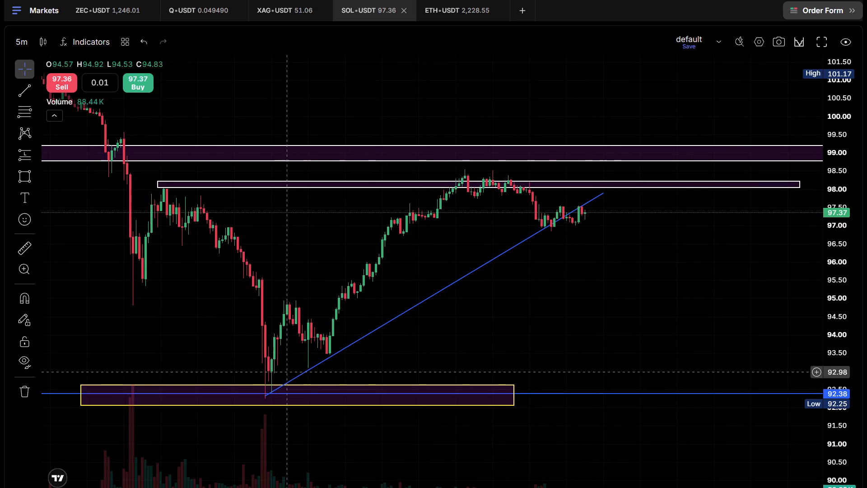
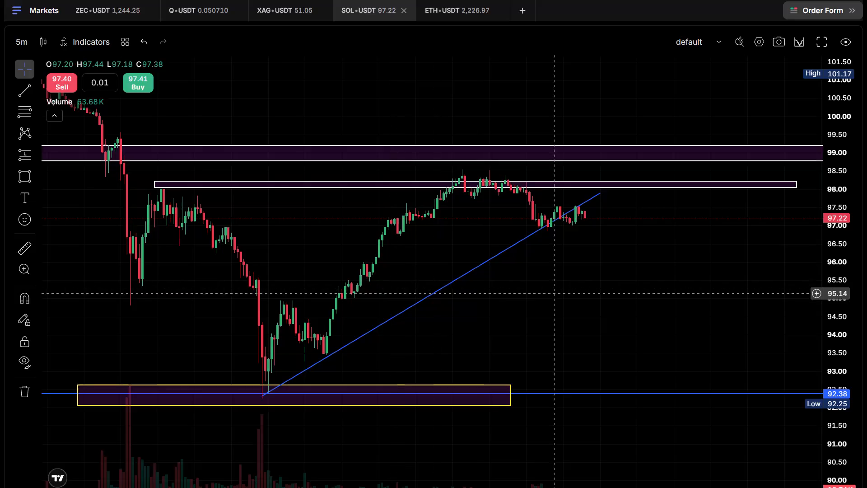
Place a short position on the latest SOL/USDT candle with its entry at about 97.06.
scroll(609, 308, "down", 4)
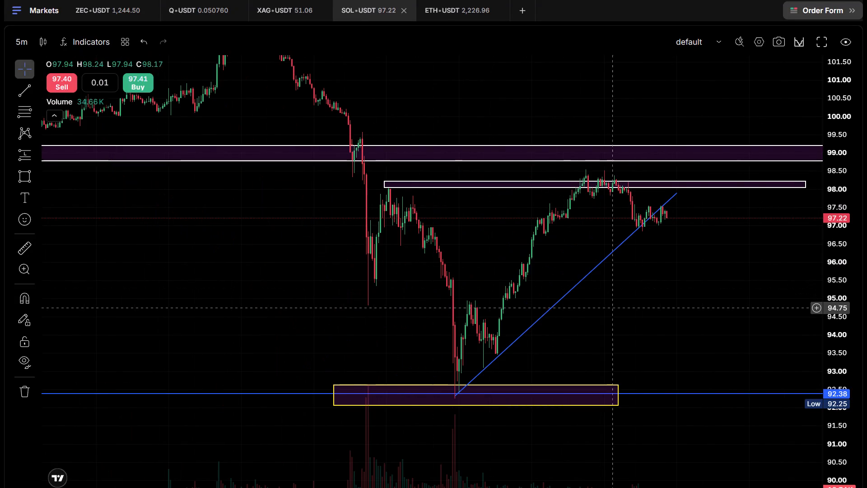
scroll(685, 279, "up", 4)
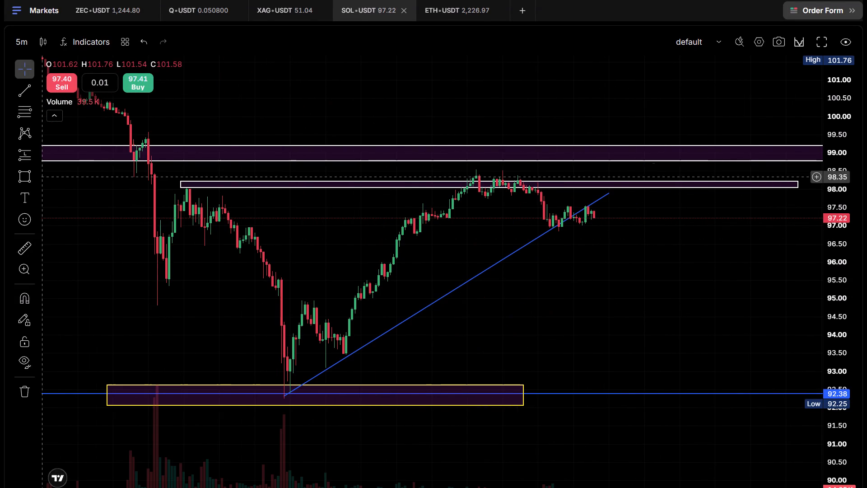
left_click(29, 161)
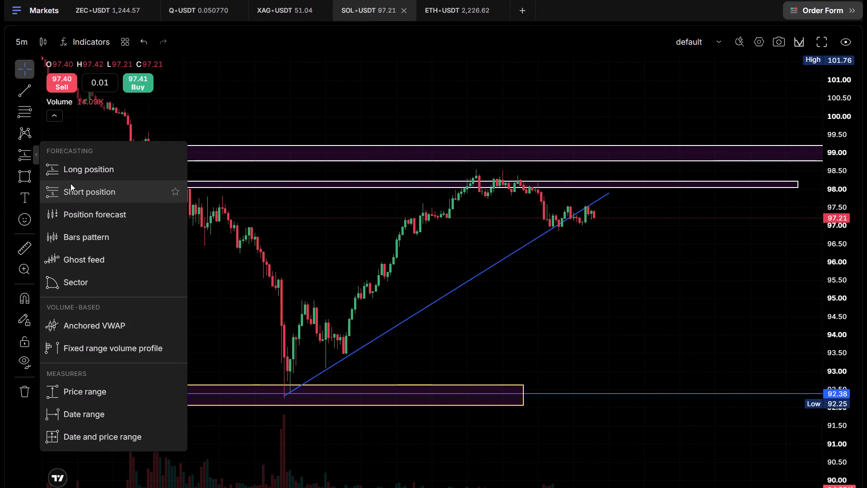
left_click(70, 186)
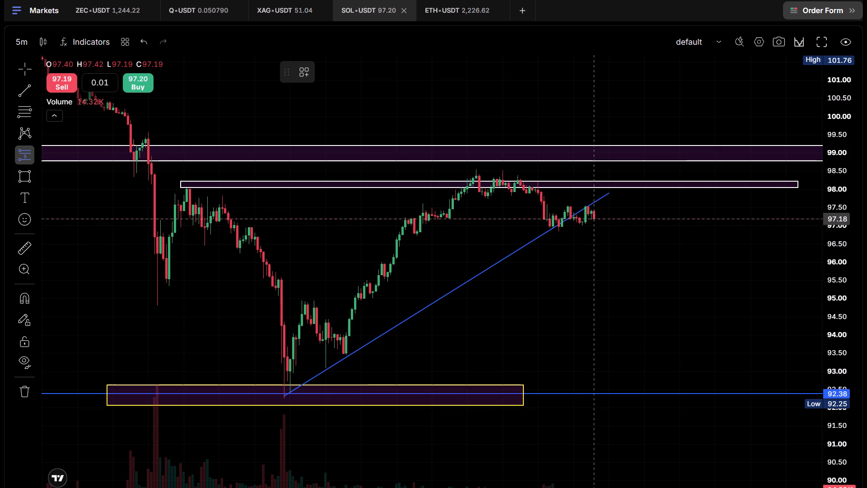
left_click(596, 224)
Extend the short position's target down to about 92.61, at the upper edge of the yellow box.
left_click_drag(594, 293, 595, 296)
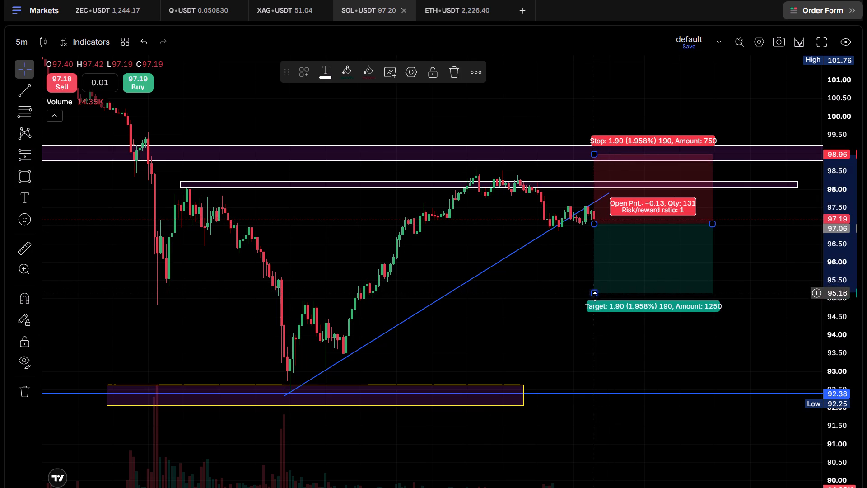
left_click_drag(595, 296, 615, 385)
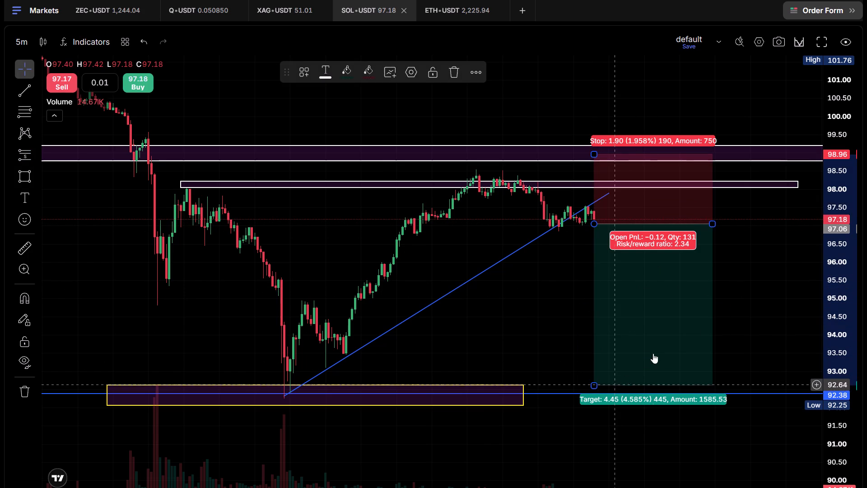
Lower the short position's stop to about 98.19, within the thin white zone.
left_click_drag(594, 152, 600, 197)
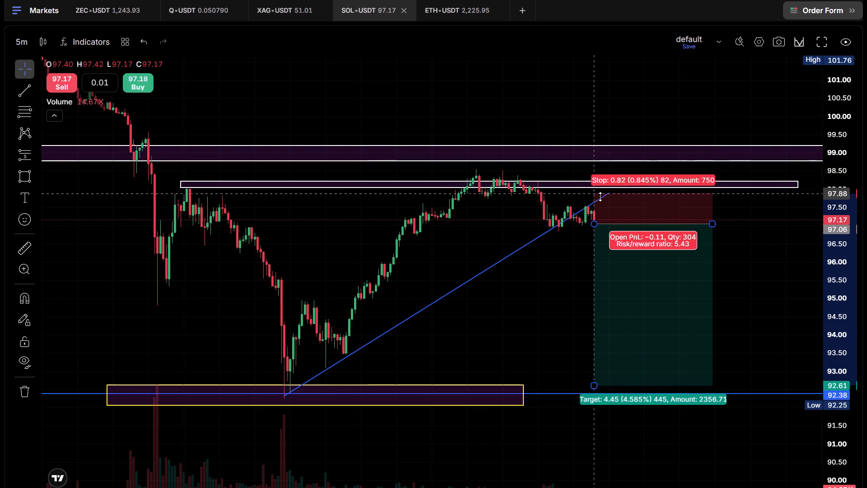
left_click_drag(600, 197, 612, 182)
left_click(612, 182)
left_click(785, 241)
Raise the short position's stop to about 98.80, at the lower edge of the wide white-bordered zone.
scroll(789, 242, "up", 5)
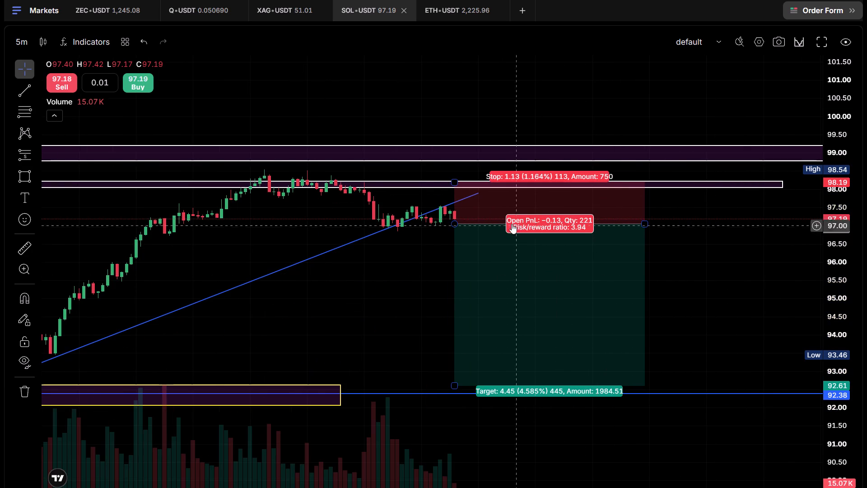
left_click_drag(454, 184, 468, 171)
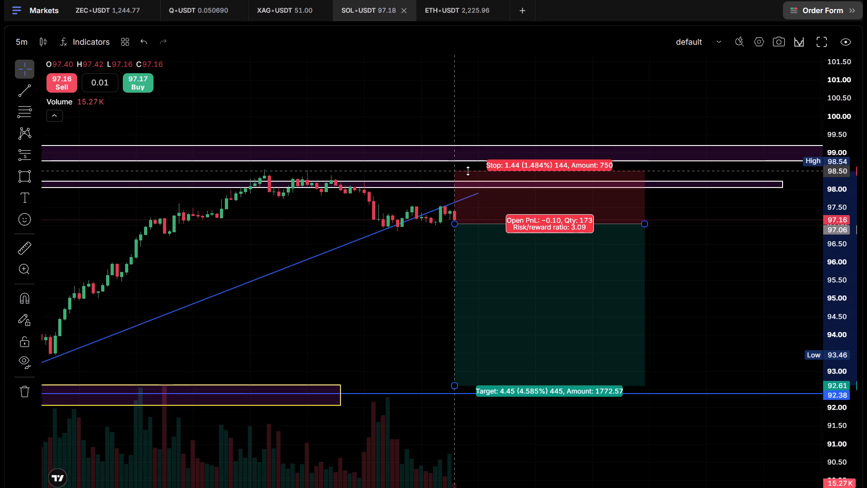
left_click_drag(468, 171, 476, 160)
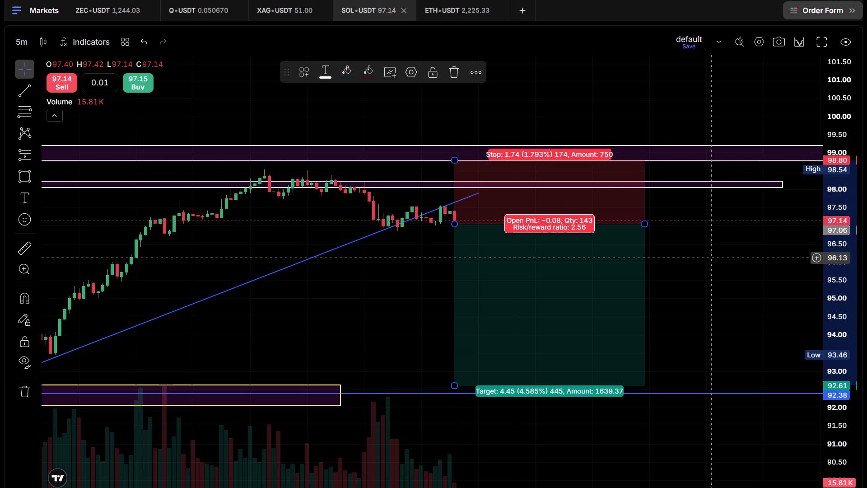
left_click(767, 268)
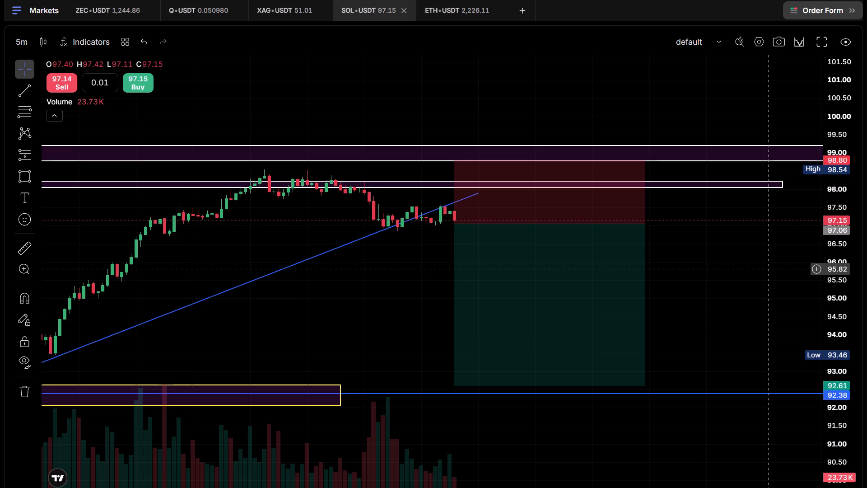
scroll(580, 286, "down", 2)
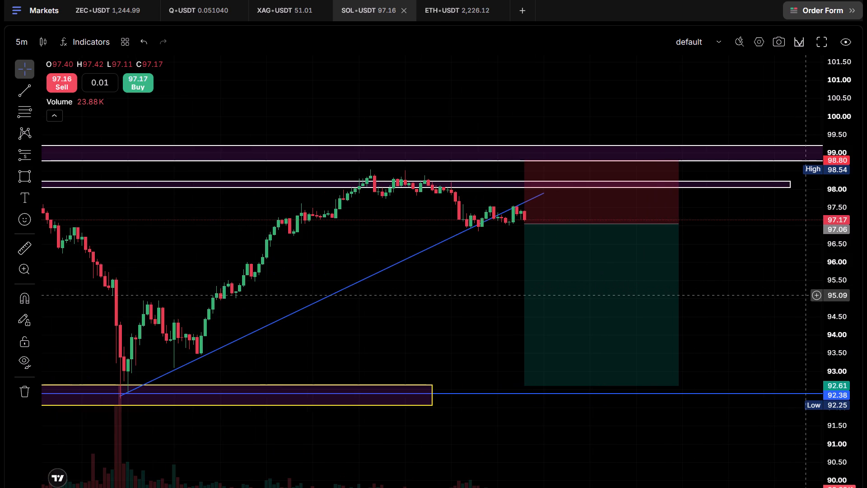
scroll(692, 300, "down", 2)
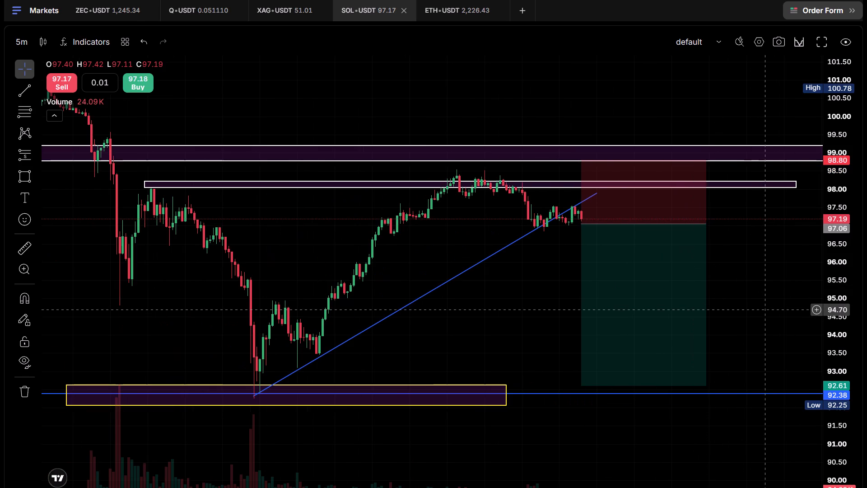
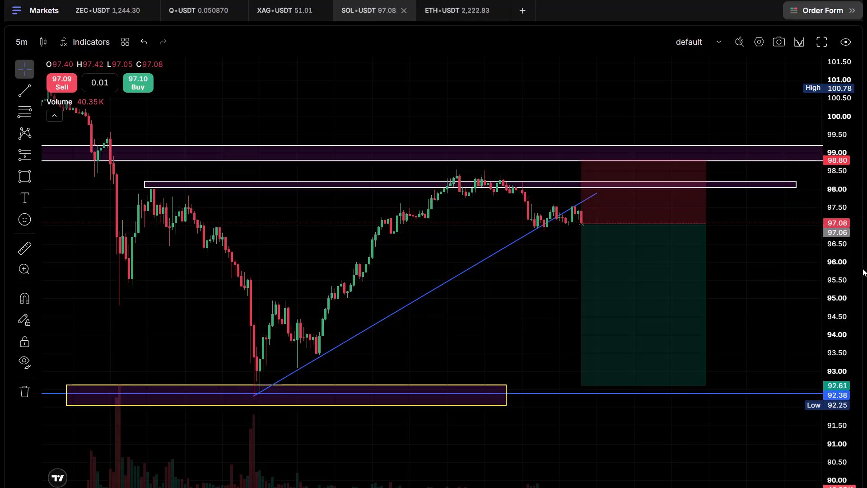
Exit the full-screen chart and pause the trending songs video on YouTube.
key("Escape")
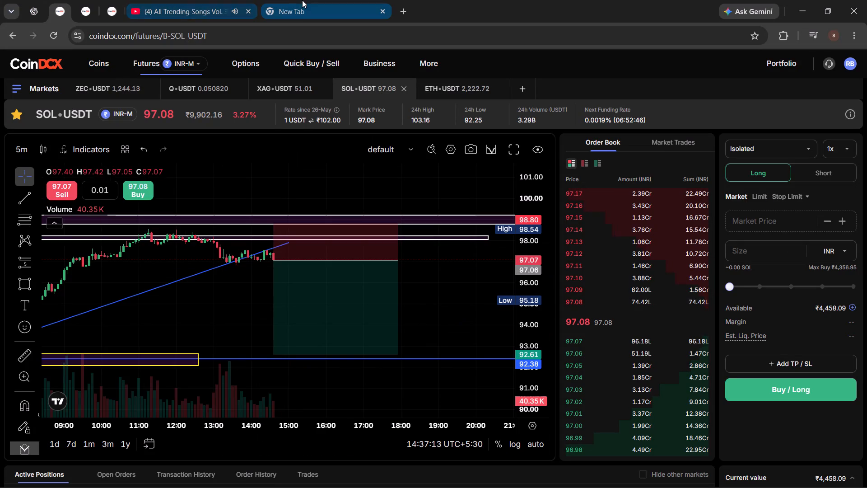
left_click(190, 2)
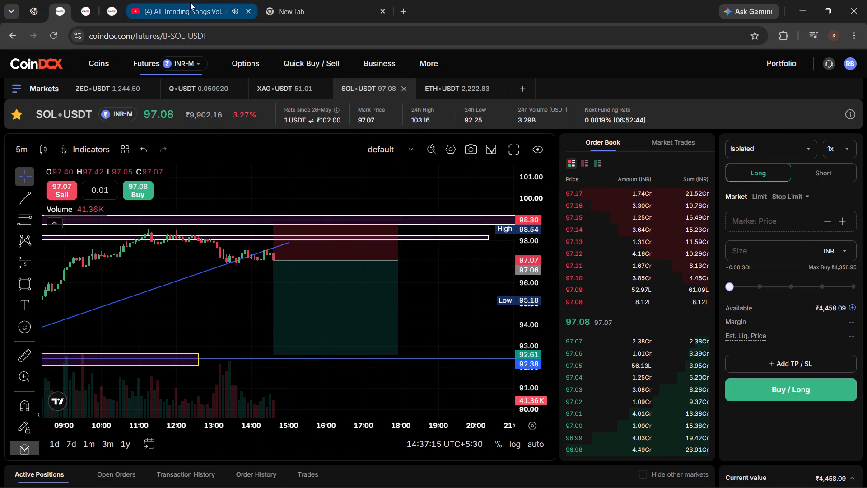
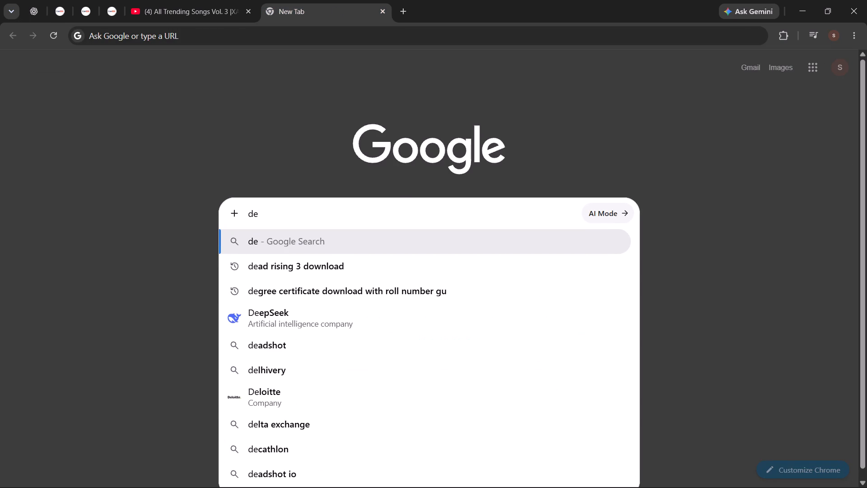
key("BackSpace")
key("BackSpace")
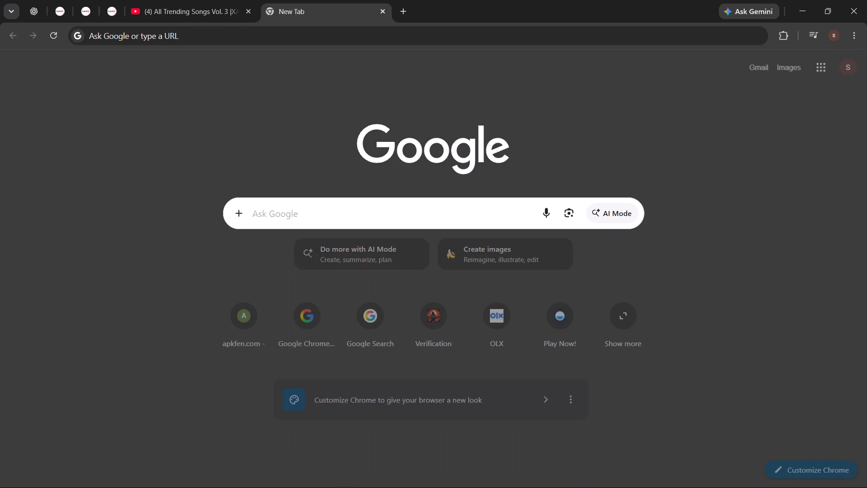
type("delta demo")
key("Return")
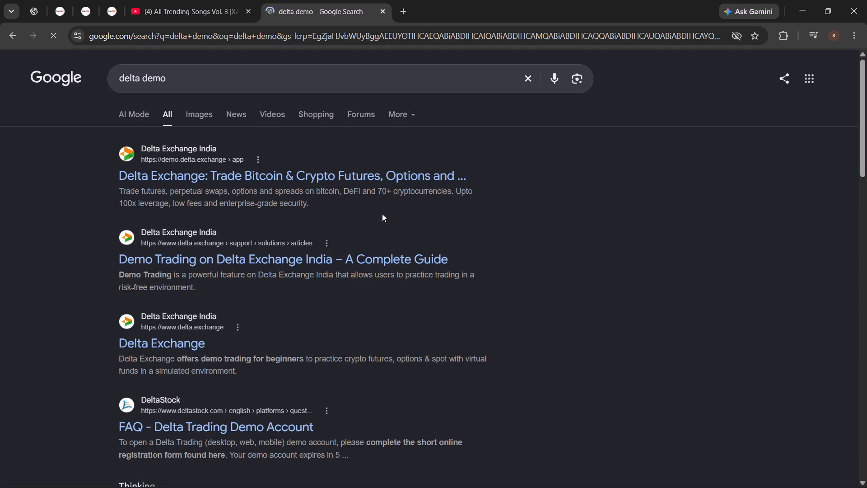
Look through the search results and open DeltaStock's "FAQ - Delta Trading Demo Account" page.
left_click_drag(388, 175, 394, 172)
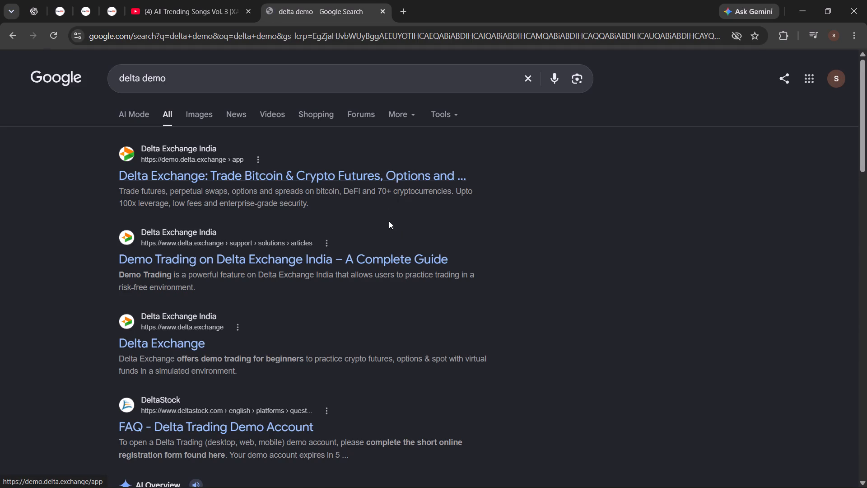
scroll(384, 324, "down", 1)
left_click(282, 371)
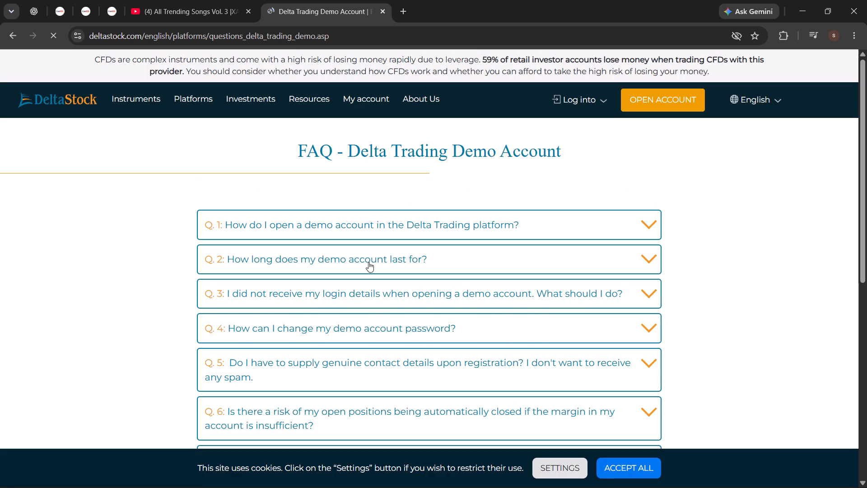
scroll(368, 265, "down", 5)
scroll(368, 268, "up", 6)
left_click_drag(321, 284, 334, 283)
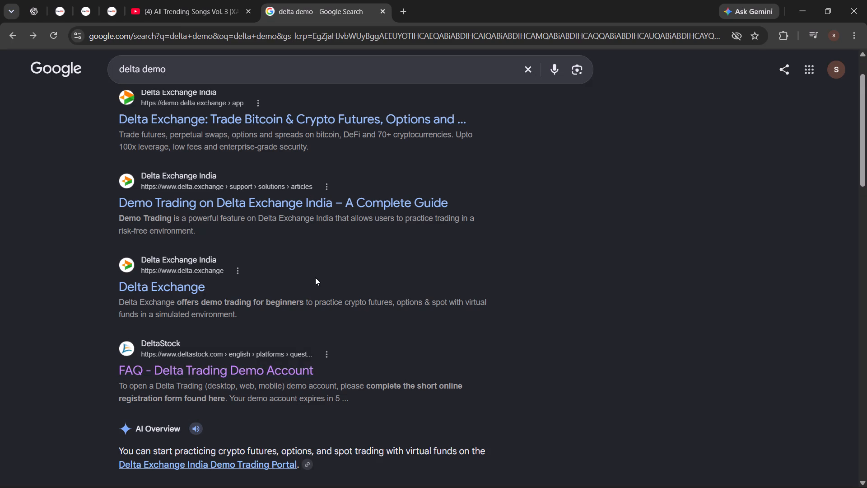
scroll(315, 276, "up", 5)
left_click(232, 422)
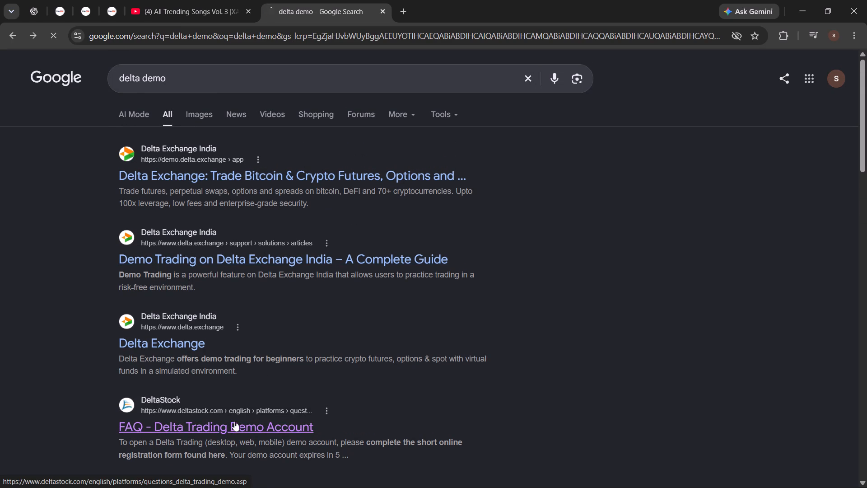
Choose to open a demo account on the DeltaStock site.
left_click(657, 105)
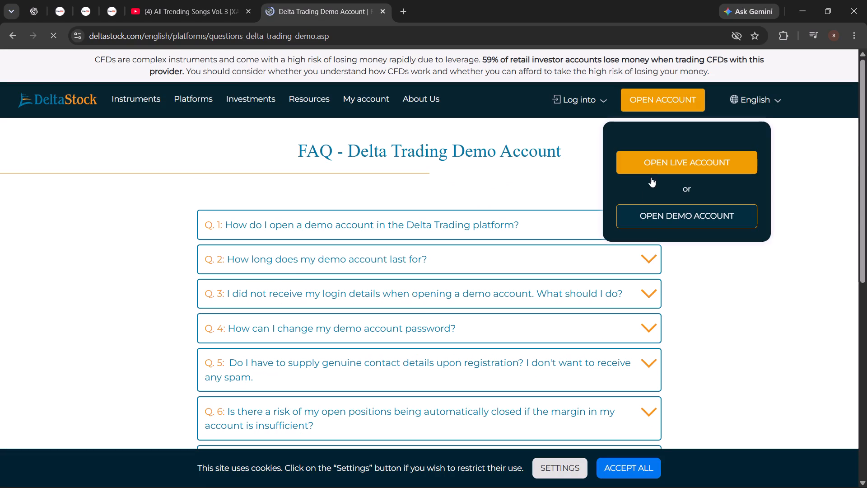
left_click(688, 218)
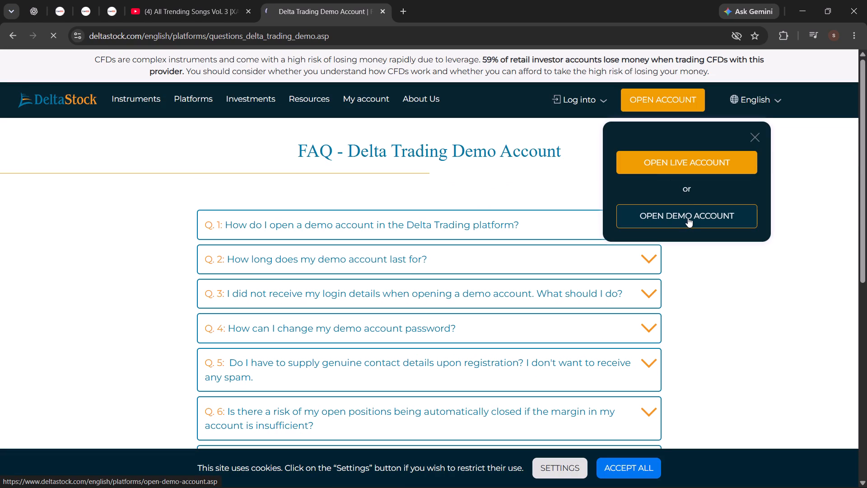
Pin the DeltaStock browser tab.
right_click(328, 5)
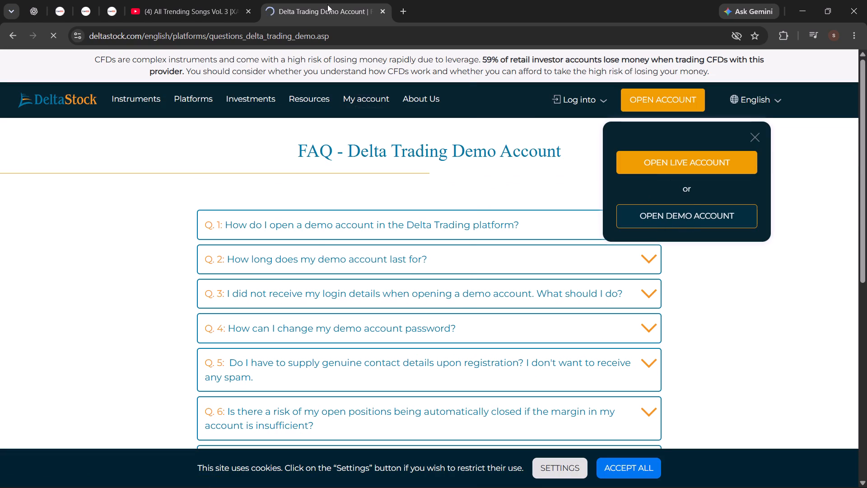
left_click(386, 126)
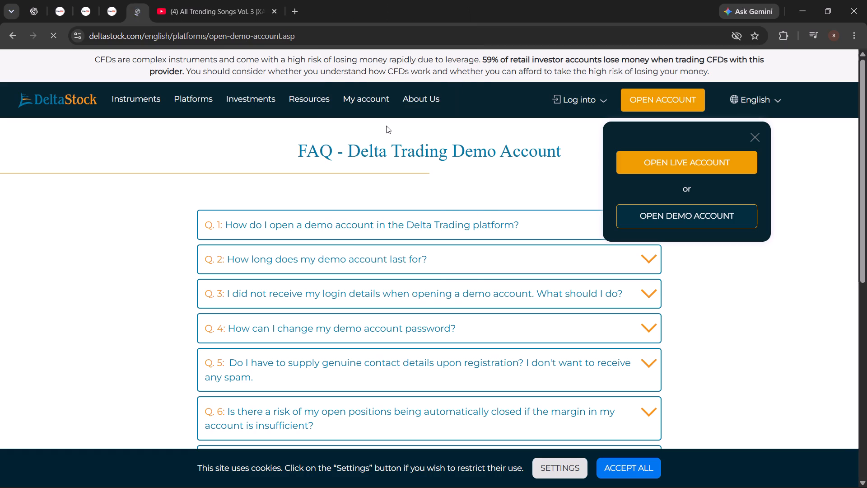
Return to the CoinDCX SOL/USDT futures chart and examine the 5-minute price action around the planned short position.
left_click(109, 0)
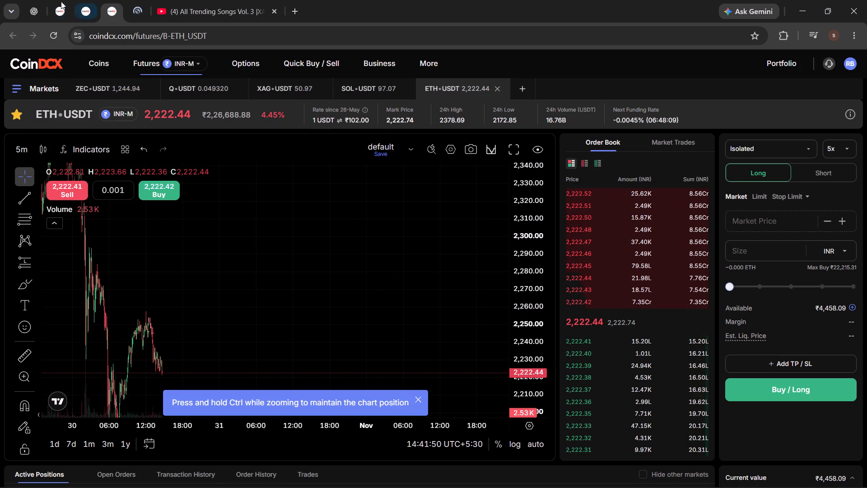
left_click(62, 3)
scroll(236, 324, "down", 2)
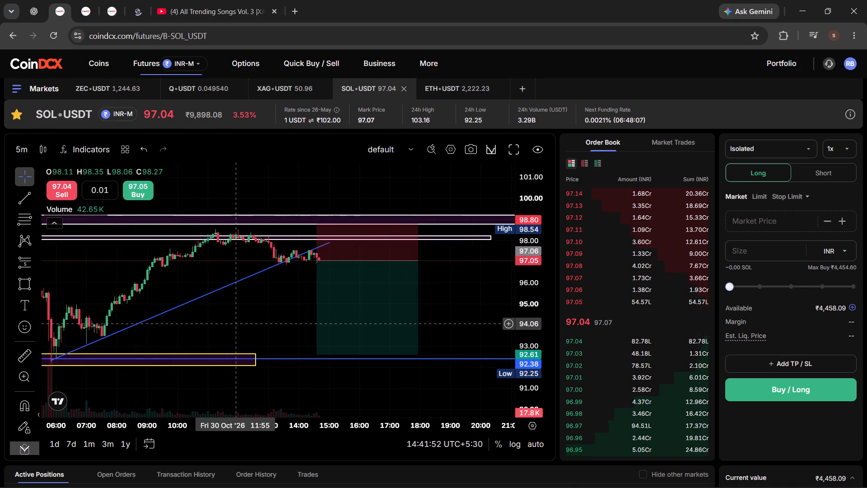
scroll(236, 324, "down", 3)
left_click_drag(476, 291, 481, 264)
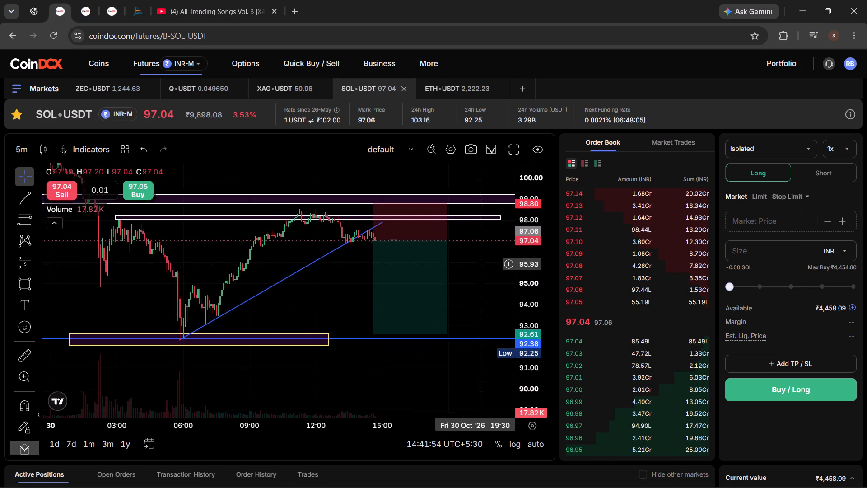
left_click_drag(481, 264, 473, 270)
scroll(470, 273, "up", 2)
scroll(470, 273, "down", 1)
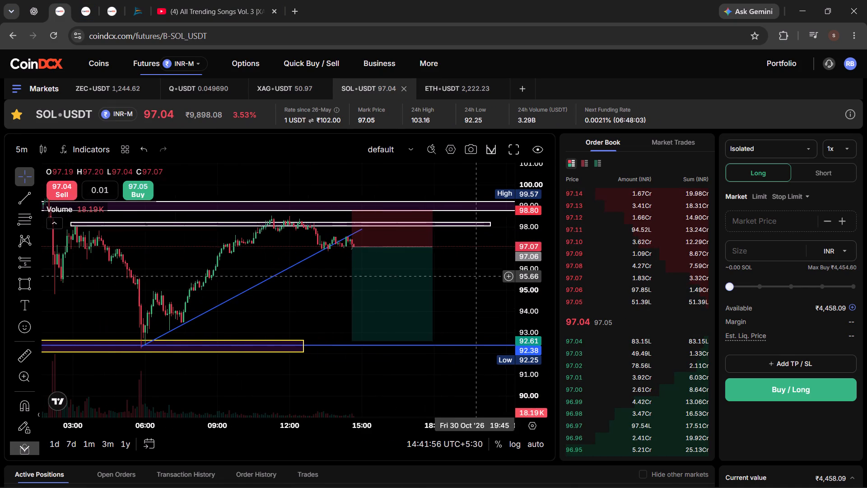
scroll(182, 279, "down", 2)
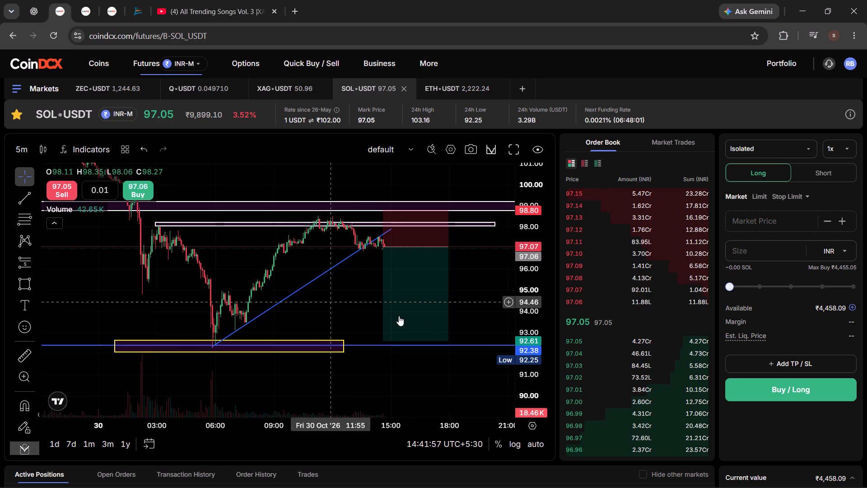
scroll(475, 284, "up", 1)
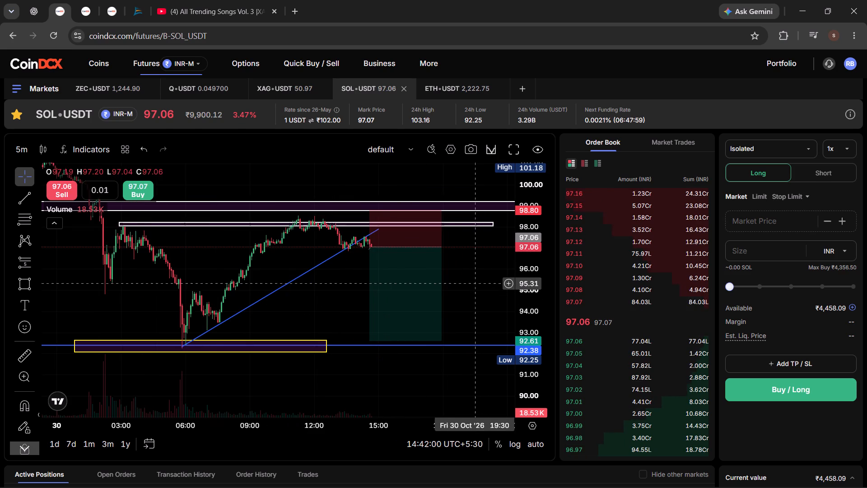
scroll(475, 284, "up", 1)
Switch the SOL/USDT order to Short and set its leverage to 5x.
left_click(830, 176)
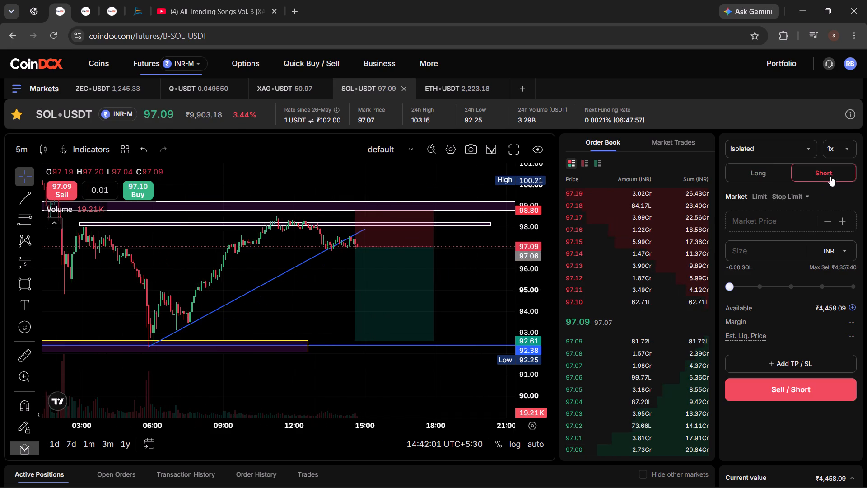
left_click(844, 152)
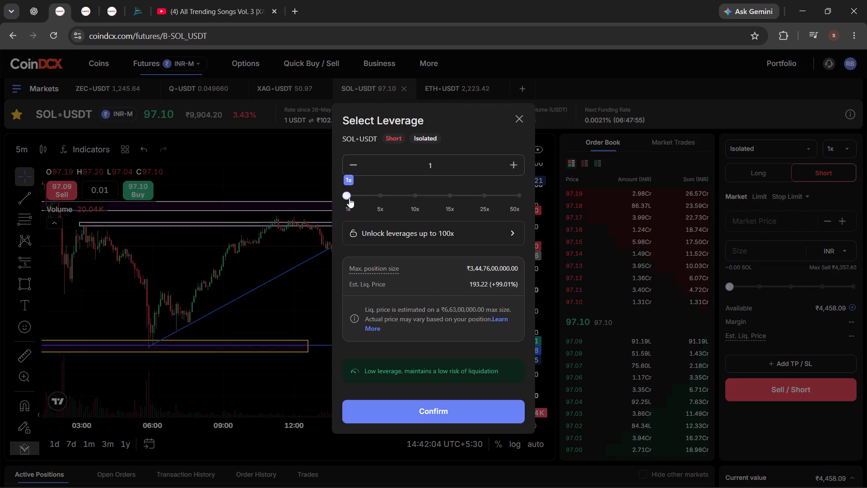
left_click_drag(349, 198, 378, 203)
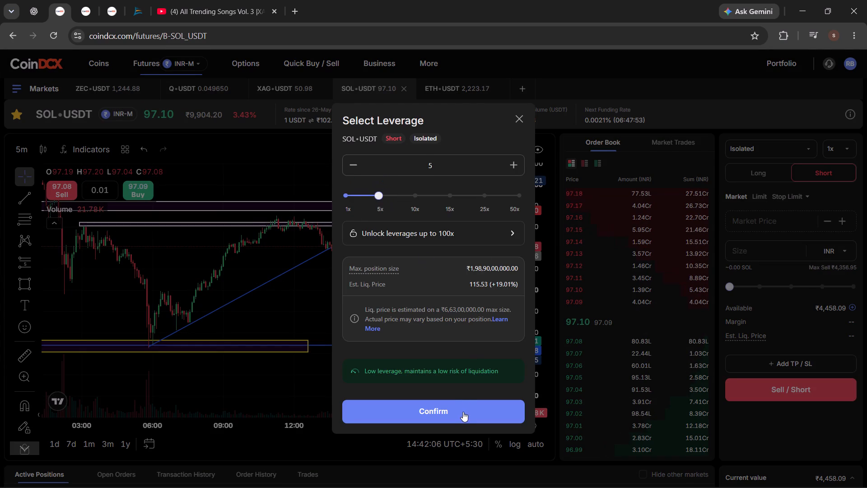
left_click(463, 412)
Set the order size to about 10,793 INR, roughly 1.09 SOL.
left_click_drag(726, 286, 752, 288)
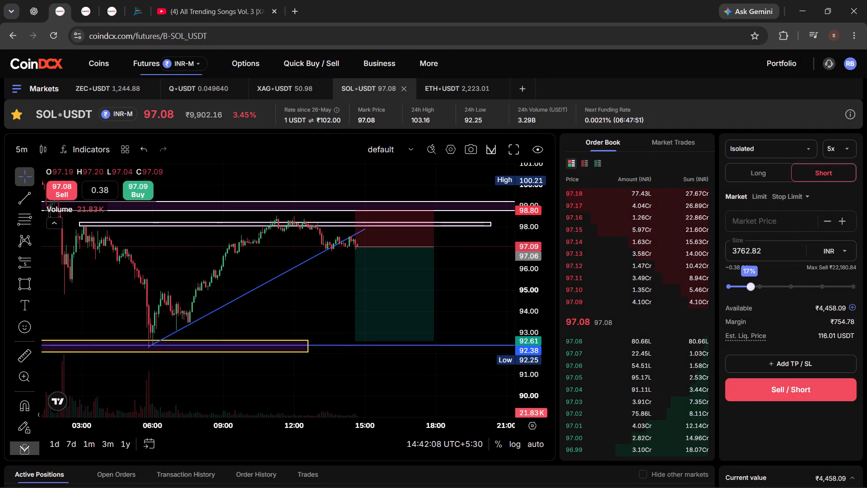
left_click_drag(752, 288, 759, 291)
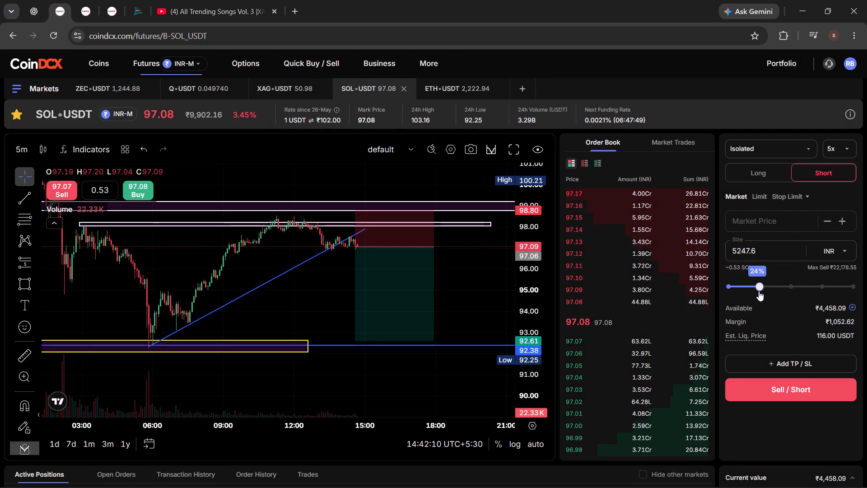
left_click_drag(759, 291, 789, 290)
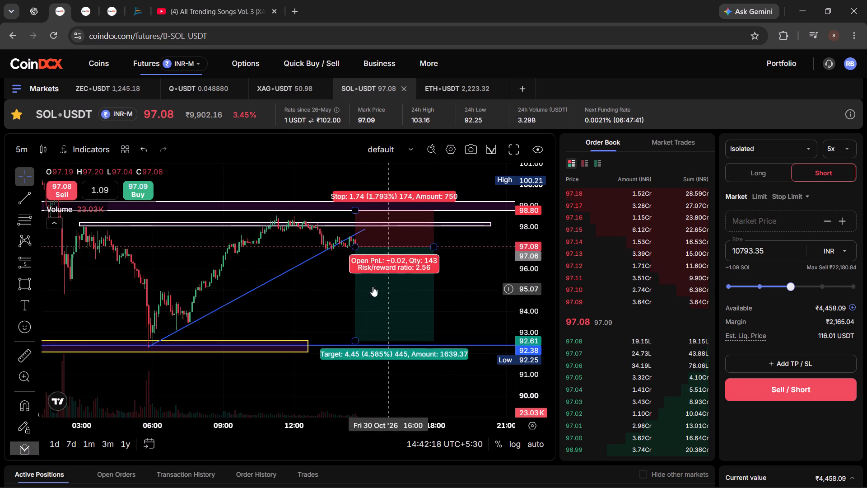
Switch the SOL/USDT order side to Long.
scroll(373, 286, "up", 7)
left_click_drag(531, 282, 524, 163)
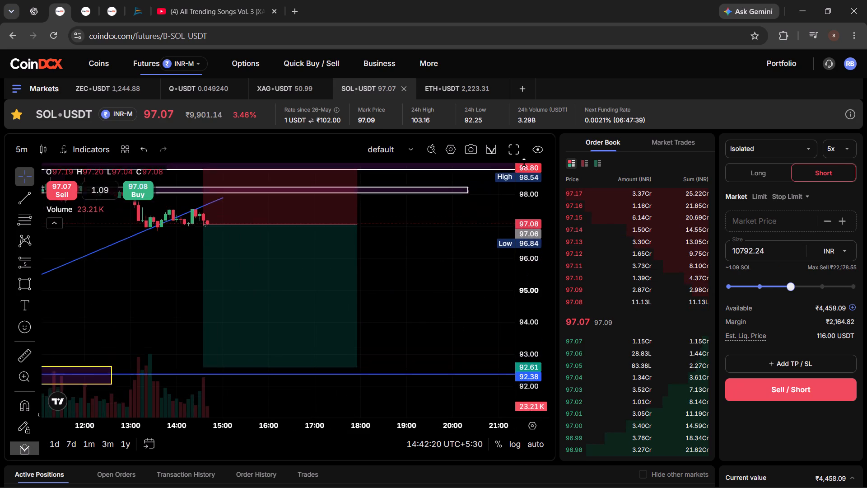
left_click_drag(524, 163, 522, 112)
left_click_drag(407, 243, 498, 317)
scroll(271, 303, "up", 3)
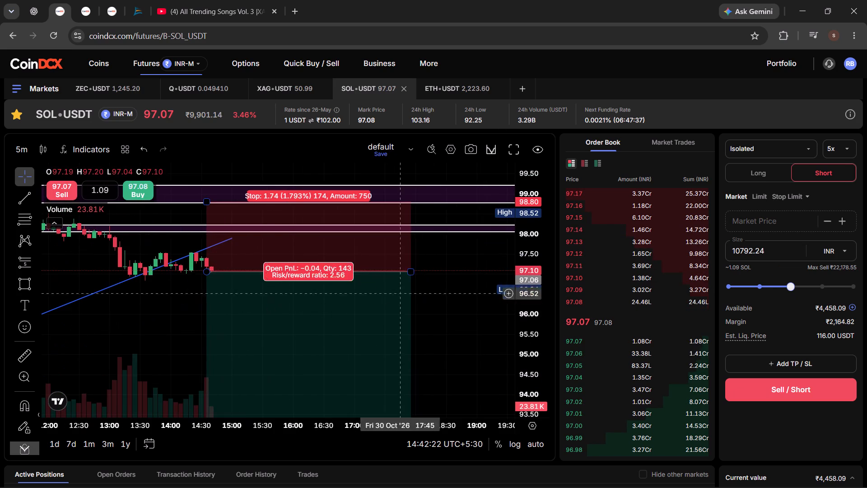
left_click_drag(526, 298, 522, 198)
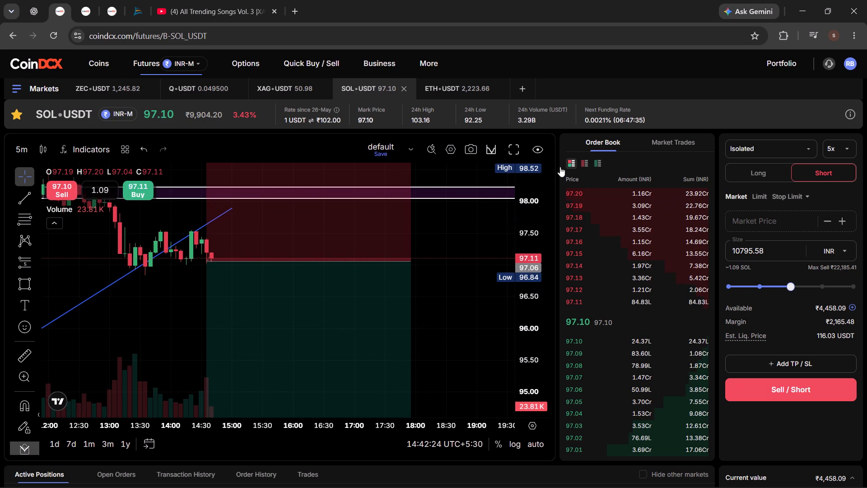
left_click(758, 168)
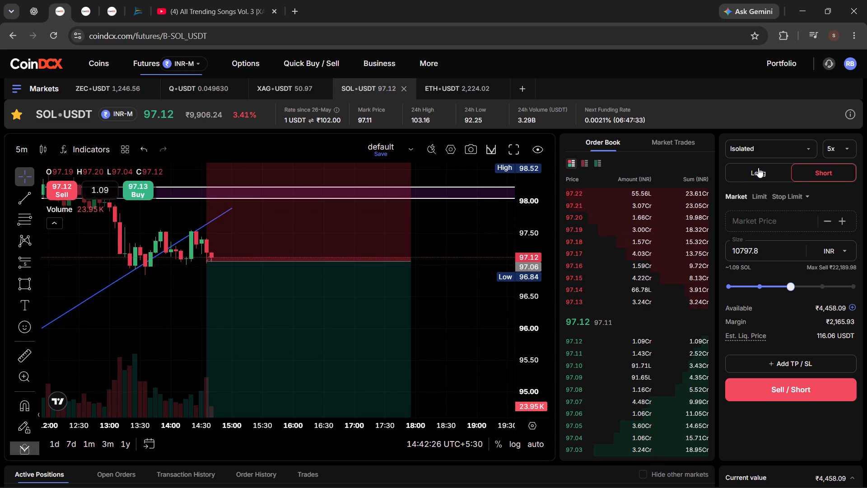
Examine the 5-minute price action around the planned short's entry, stop and target, the rising trendline and the supply zones.
scroll(319, 270, "down", 6)
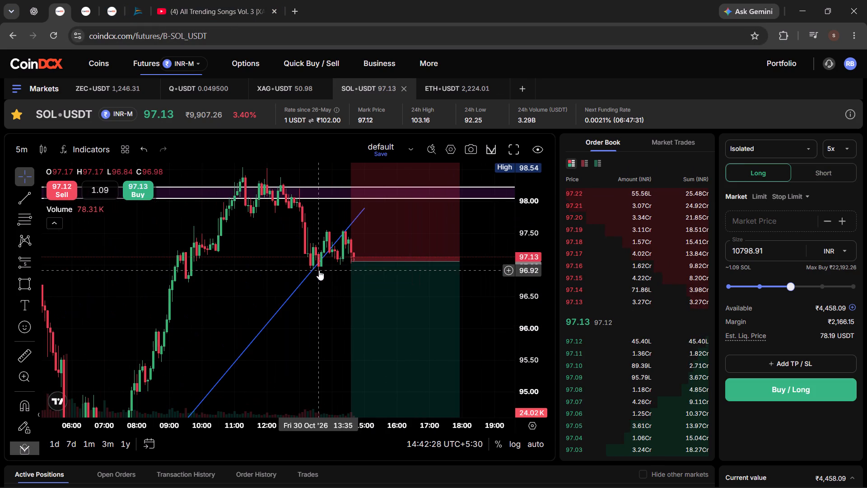
left_click_drag(541, 210, 536, 302)
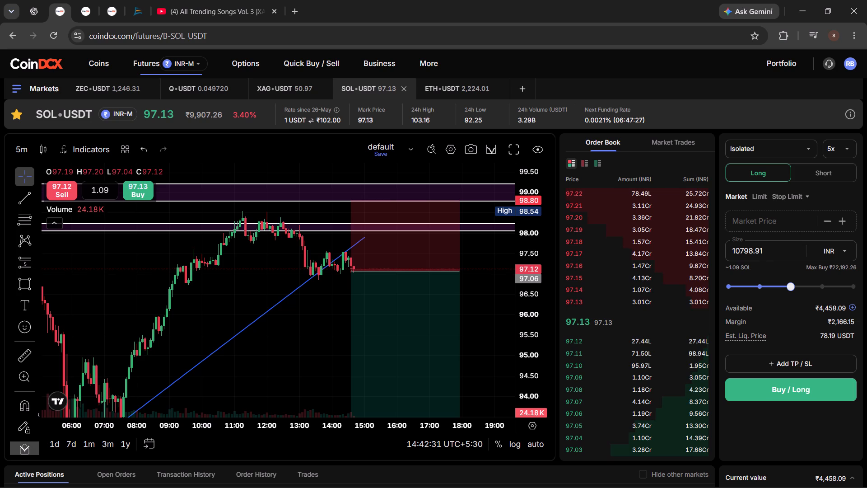
scroll(315, 289, "up", 3)
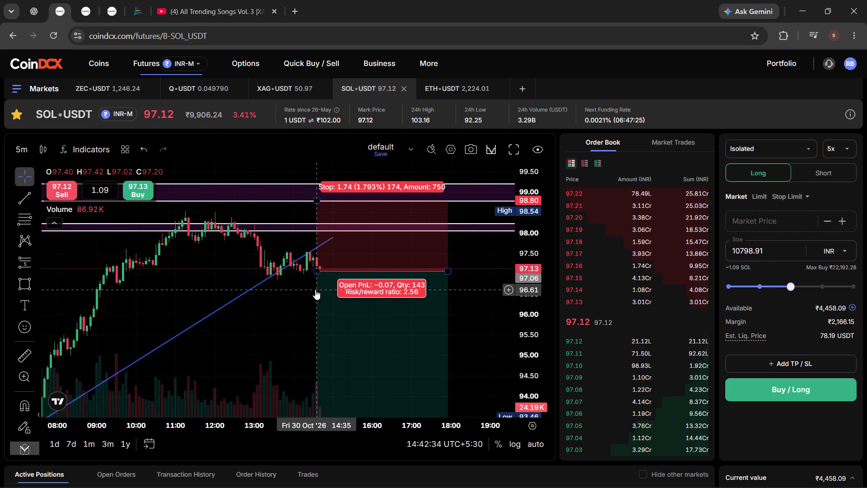
scroll(520, 302, "down", 2)
scroll(470, 276, "down", 4)
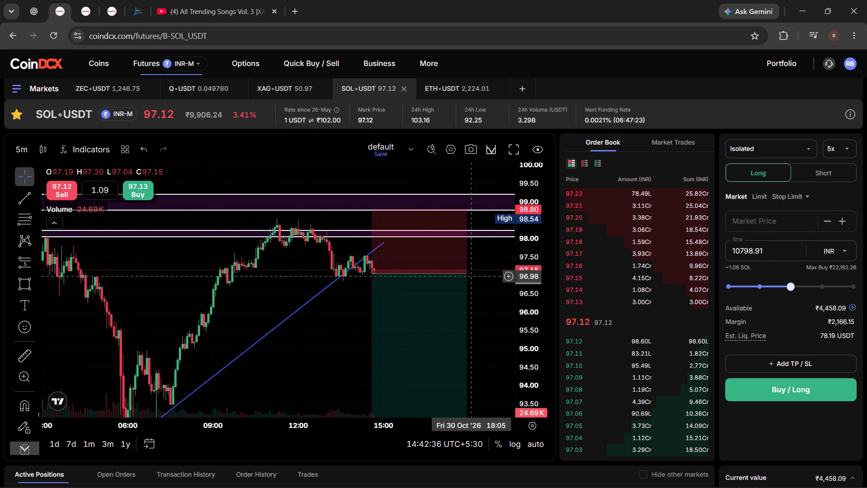
scroll(470, 276, "down", 2)
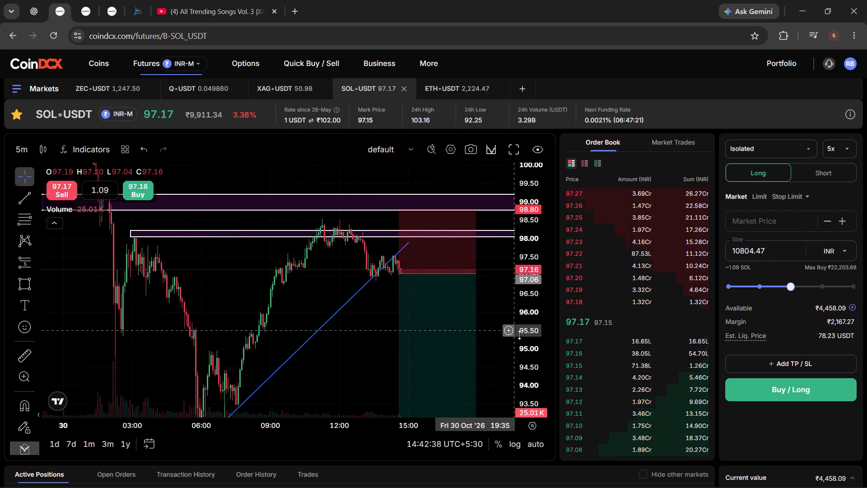
scroll(504, 325, "up", 3)
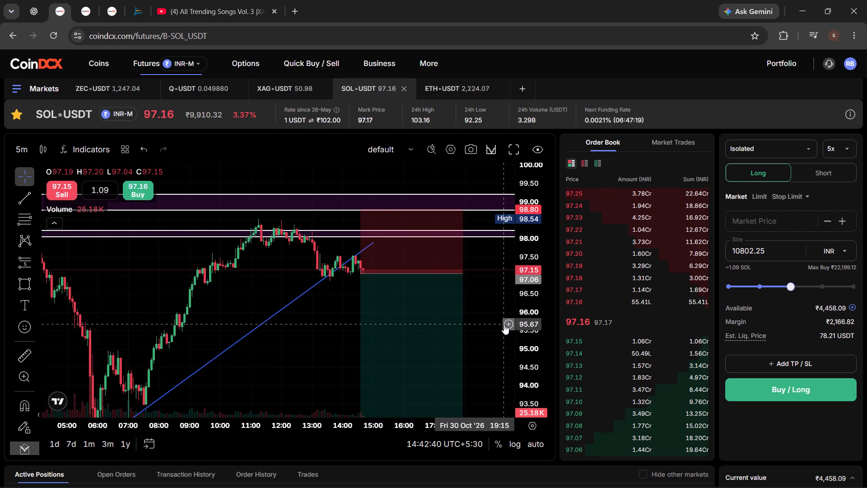
scroll(506, 325, "up", 8)
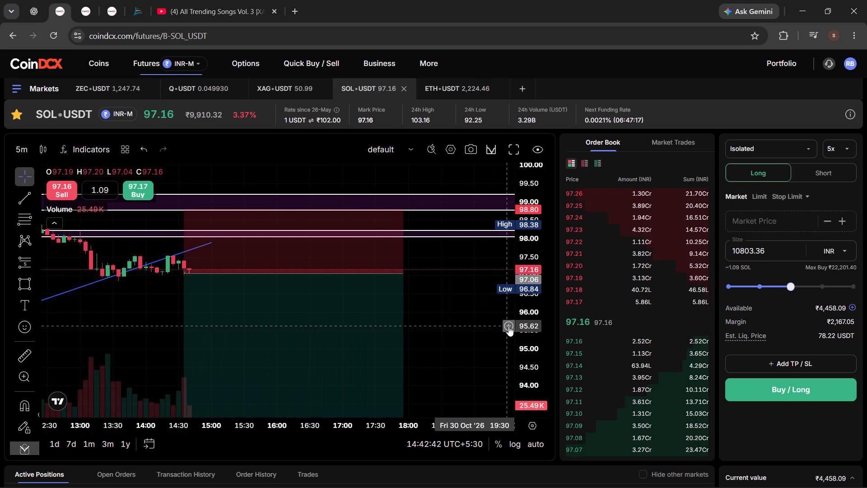
left_click_drag(529, 329, 511, 160)
left_click_drag(461, 251, 517, 298)
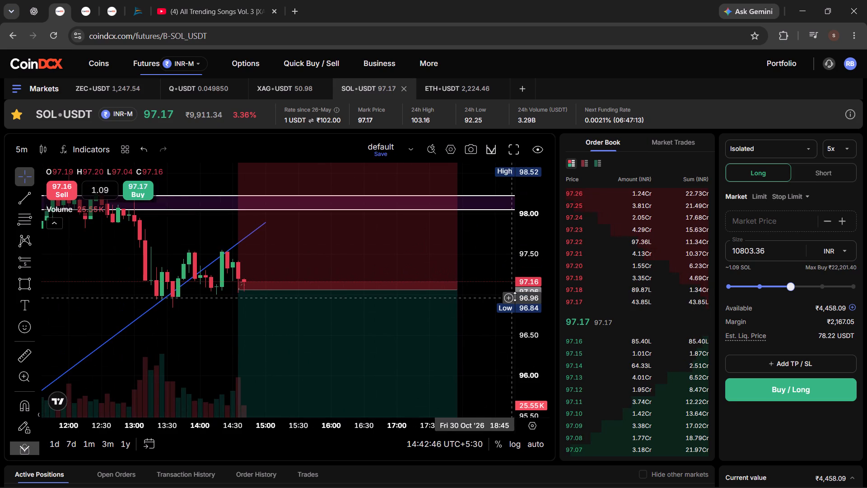
scroll(512, 296, "down", 5)
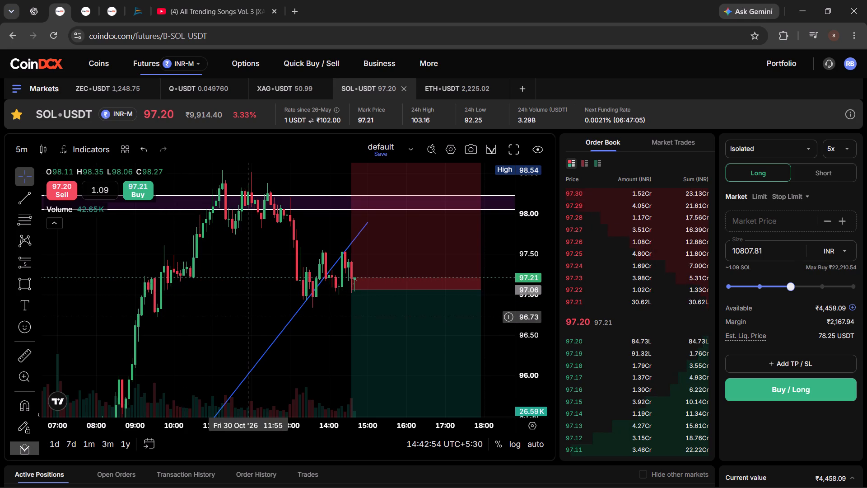
scroll(247, 317, "down", 5)
left_click_drag(519, 216, 520, 305)
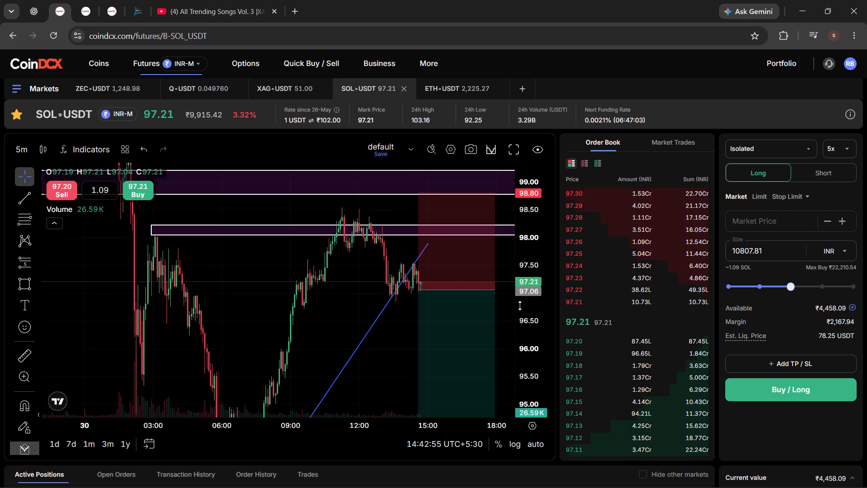
left_click_drag(520, 305, 513, 387)
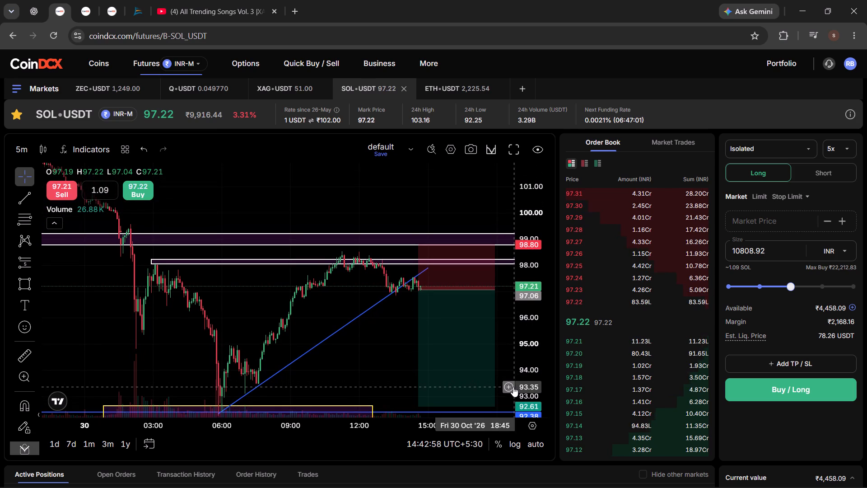
left_click_drag(513, 387, 513, 380)
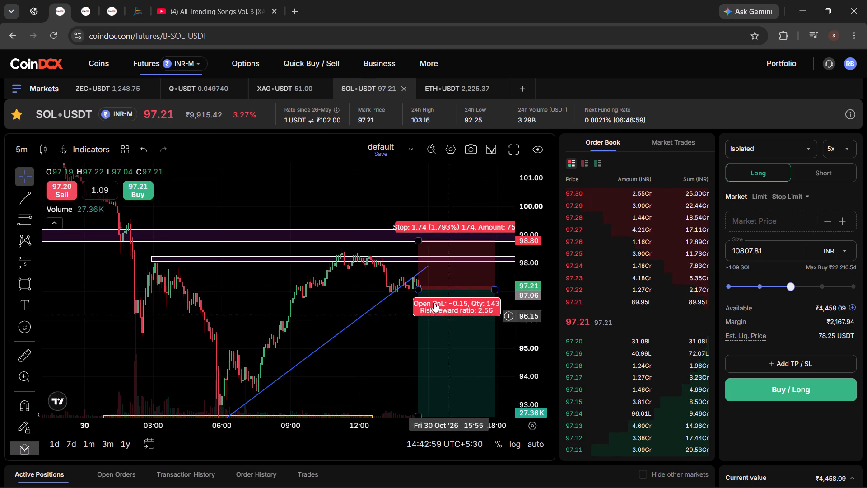
Draw a horizontal line on the SOL/USDT chart at about 97.08, near the planned short's entry.
left_click(20, 200)
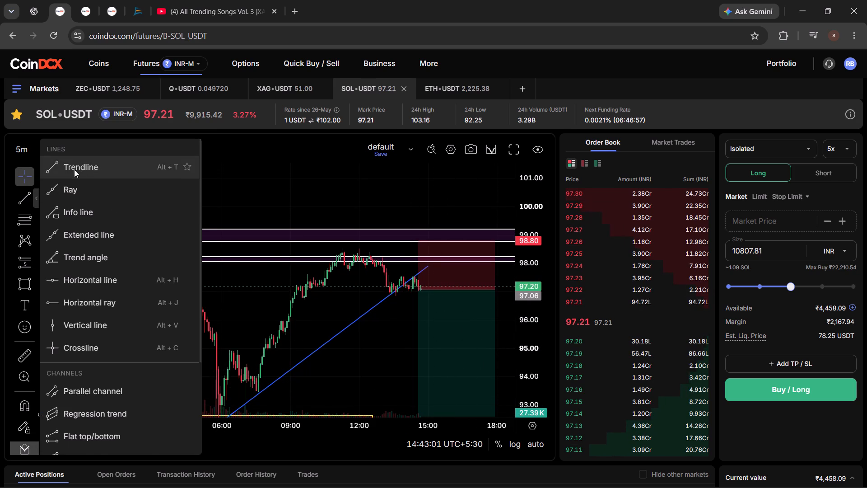
left_click(79, 169)
left_click(28, 198)
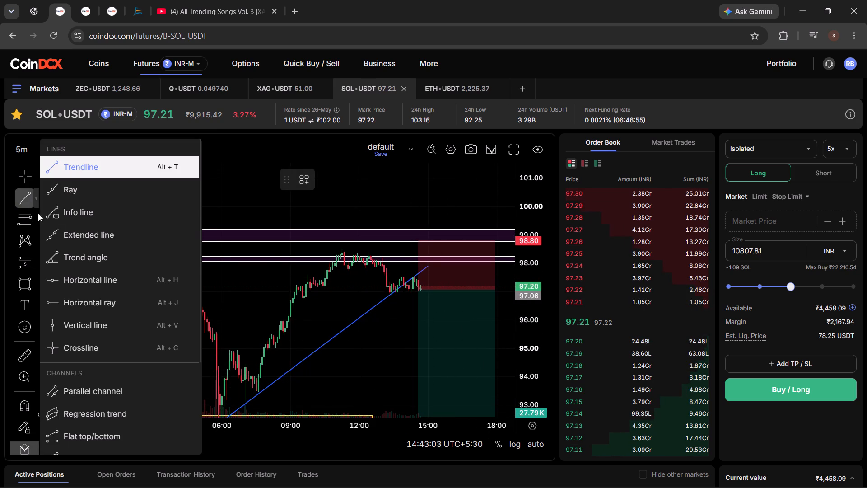
left_click(79, 278)
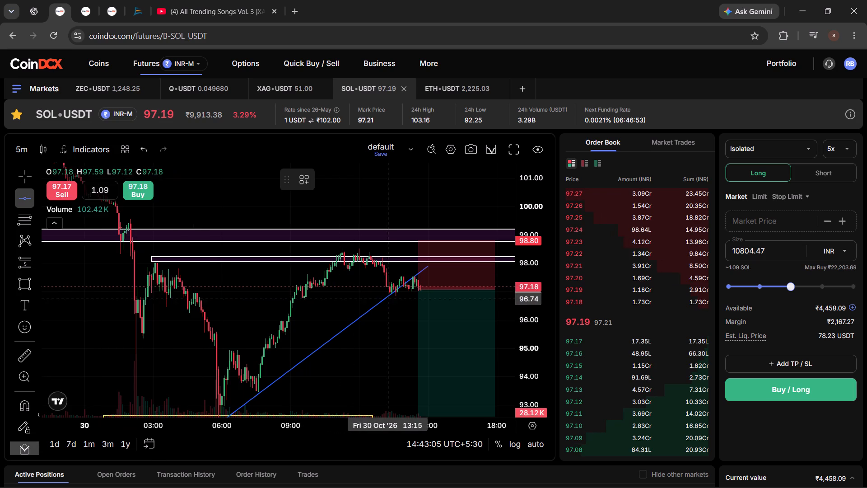
left_click(377, 289)
Look back through the 5-minute price history to about 8 October for earlier price action relative to the 97.08 line.
left_click_drag(86, 325, 355, 351)
left_click_drag(175, 338, 410, 362)
left_click_drag(192, 359, 432, 371)
left_click_drag(215, 363, 457, 362)
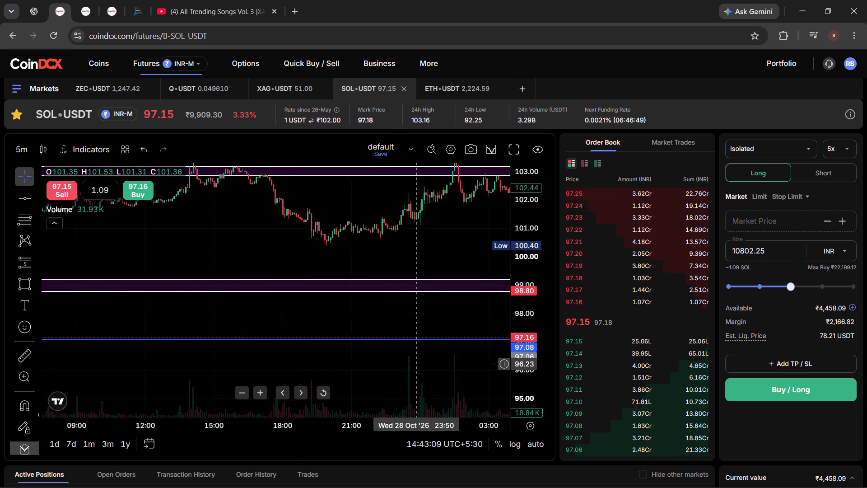
left_click_drag(457, 362, 456, 361)
left_click_drag(168, 358, 454, 364)
left_click_drag(212, 368, 469, 376)
left_click_drag(177, 370, 455, 377)
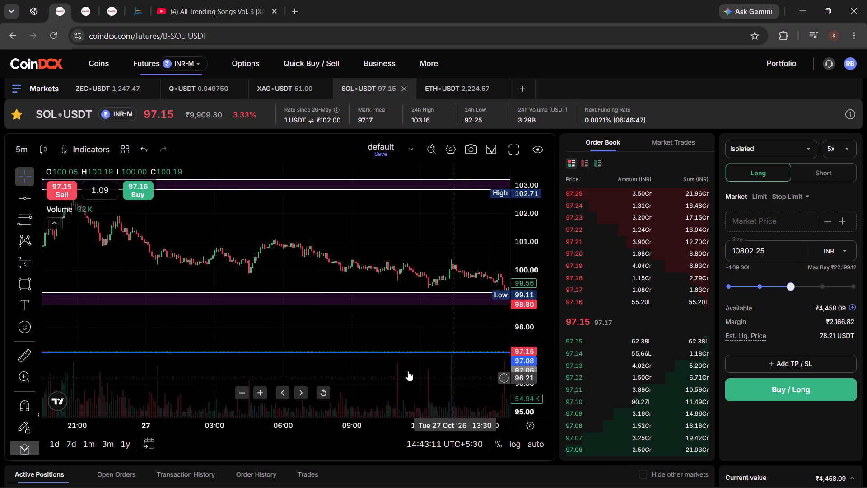
left_click_drag(173, 371, 457, 373)
left_click_drag(165, 368, 462, 371)
left_click_drag(113, 367, 421, 376)
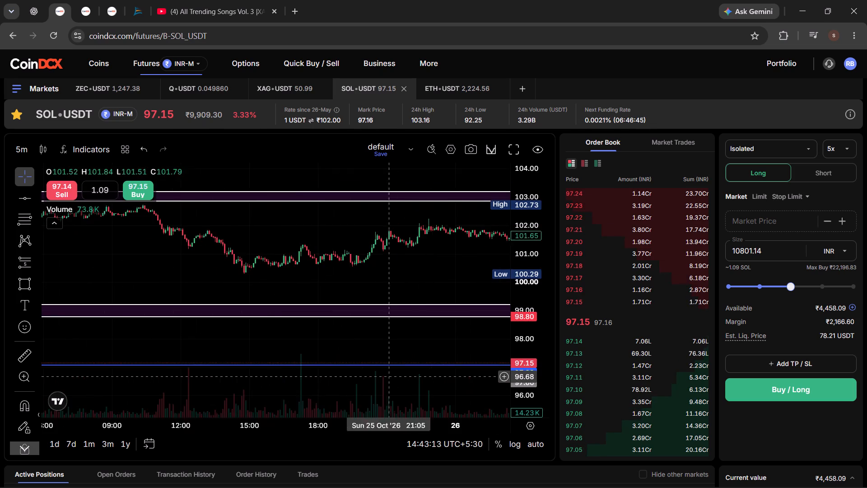
left_click_drag(173, 378, 462, 388)
left_click_drag(218, 355, 396, 363)
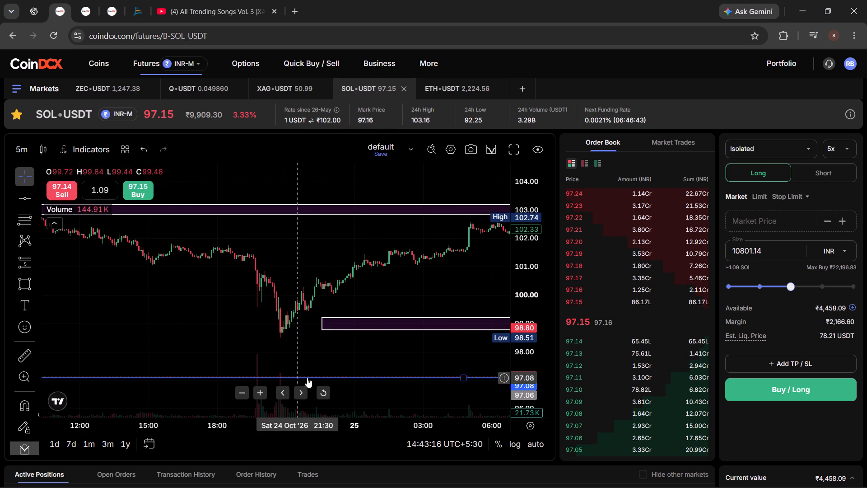
left_click_drag(204, 362, 414, 358)
left_click_drag(166, 354, 407, 352)
left_click_drag(111, 350, 373, 352)
left_click_drag(122, 345, 426, 350)
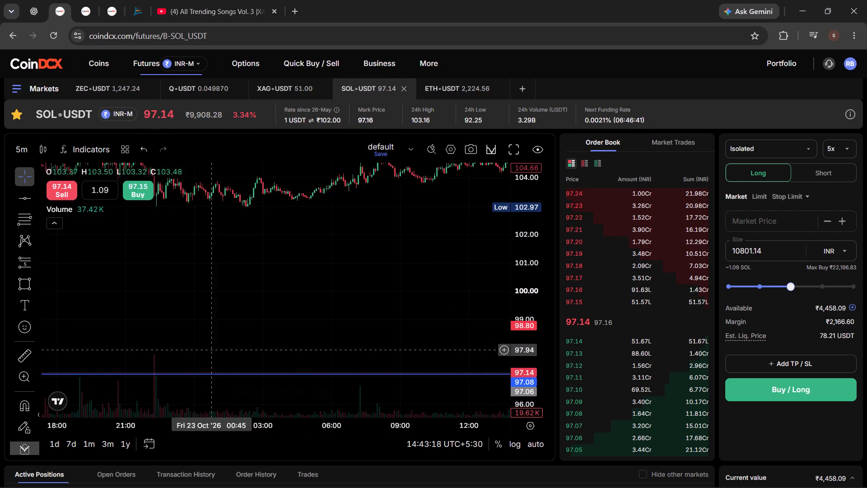
left_click_drag(139, 349, 479, 357)
left_click_drag(238, 355, 461, 366)
left_click_drag(181, 338, 439, 381)
left_click_drag(311, 327, 545, 352)
left_click_drag(272, 345, 443, 312)
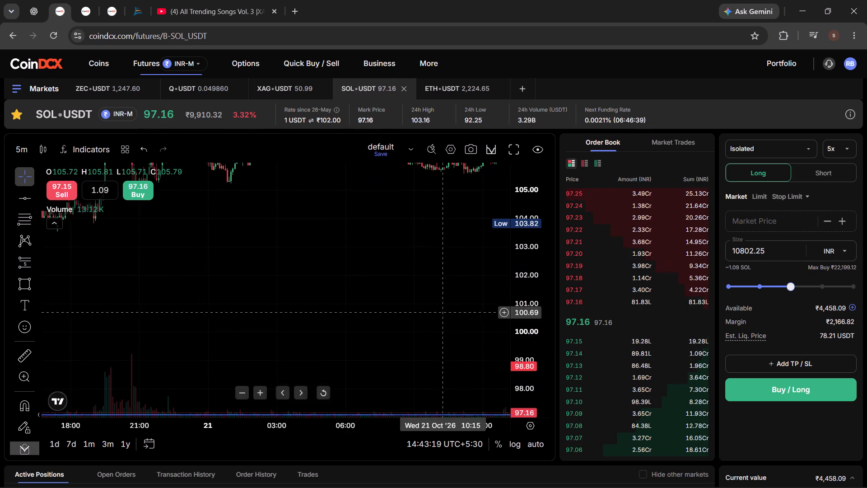
left_click_drag(281, 338, 470, 319)
left_click_drag(273, 324, 494, 314)
left_click_drag(158, 324, 441, 328)
left_click_drag(169, 326, 436, 334)
left_click_drag(180, 333, 384, 337)
left_click_drag(154, 333, 199, 334)
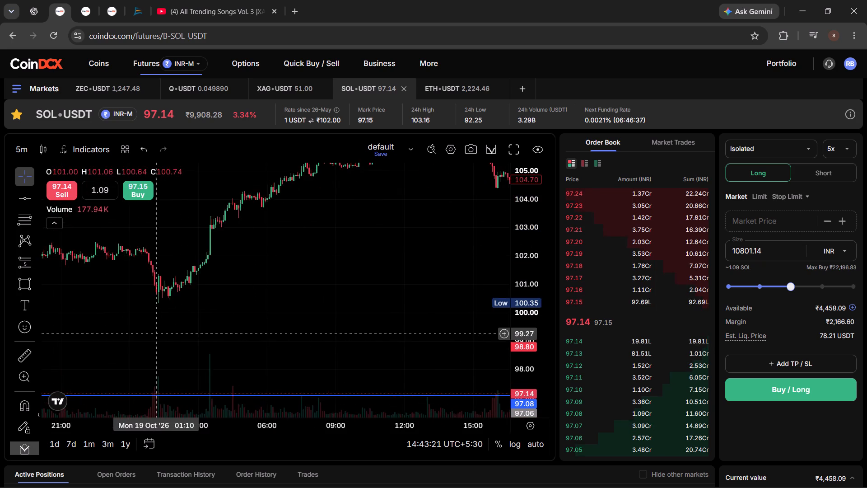
left_click_drag(199, 334, 391, 337)
left_click_drag(186, 341, 393, 344)
left_click_drag(160, 341, 420, 345)
left_click_drag(192, 342, 416, 345)
left_click_drag(164, 343, 406, 349)
left_click_drag(190, 344, 404, 346)
left_click_drag(165, 348, 327, 351)
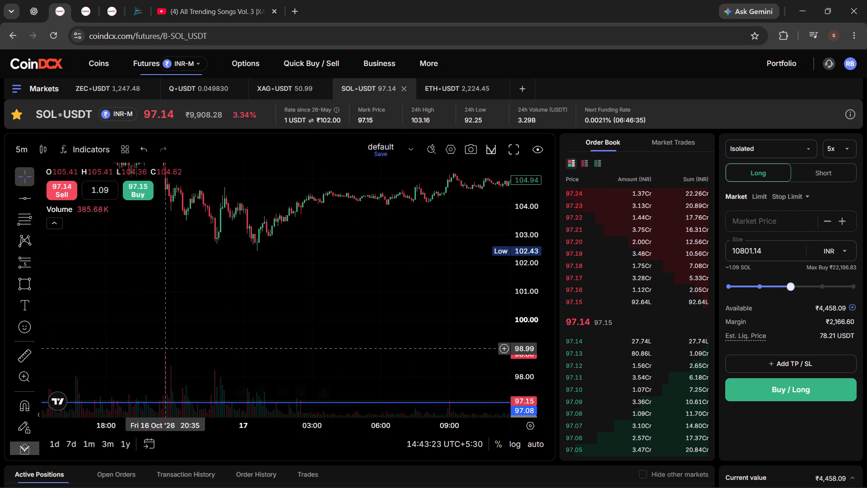
left_click_drag(327, 351, 364, 351)
left_click_drag(214, 347, 412, 348)
left_click_drag(190, 341, 396, 344)
left_click_drag(155, 342, 383, 345)
left_click_drag(210, 345, 378, 349)
left_click_drag(199, 349, 366, 351)
left_click_drag(193, 348, 394, 351)
left_click_drag(184, 350, 400, 354)
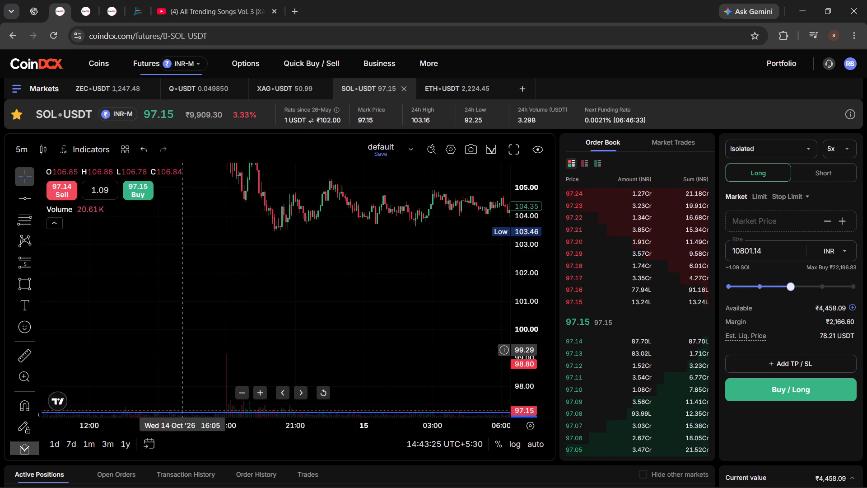
left_click_drag(220, 353, 386, 355)
left_click_drag(219, 353, 394, 355)
left_click_drag(218, 352, 426, 354)
left_click_drag(220, 352, 378, 352)
left_click_drag(232, 352, 392, 357)
left_click_drag(227, 355, 339, 361)
left_click_drag(239, 358, 379, 361)
left_click_drag(241, 358, 380, 363)
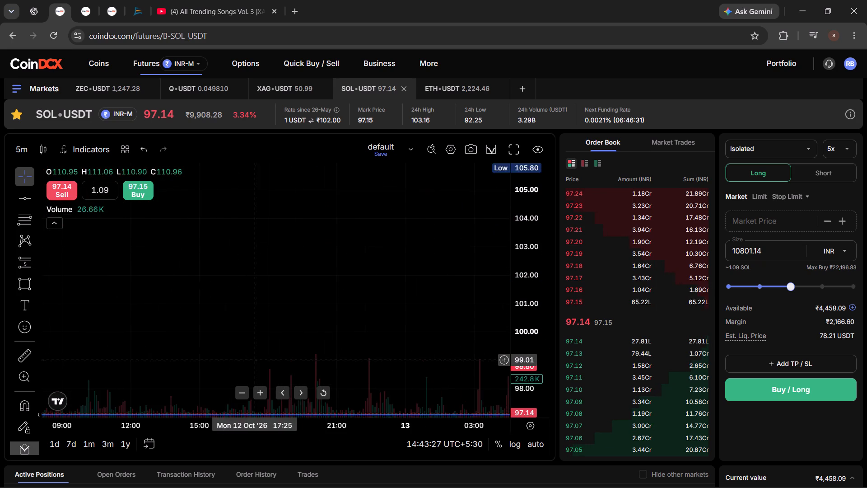
left_click_drag(205, 359, 358, 365)
left_click_drag(217, 360, 339, 364)
left_click_drag(188, 357, 313, 363)
left_click_drag(225, 357, 361, 362)
left_click_drag(196, 354, 335, 360)
left_click_drag(251, 354, 332, 362)
left_click_drag(216, 355, 338, 361)
left_click_drag(233, 356, 393, 367)
left_click_drag(205, 353, 350, 359)
left_click_drag(195, 345, 290, 352)
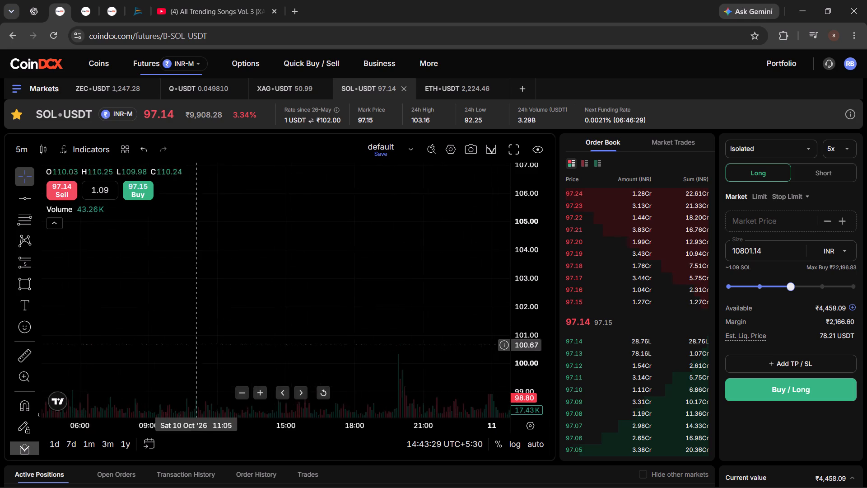
left_click_drag(290, 352, 380, 352)
left_click_drag(199, 339, 365, 344)
left_click_drag(227, 333, 377, 340)
left_click_drag(203, 328, 401, 328)
left_click_drag(285, 332, 309, 291)
left_click_drag(322, 320, 330, 287)
left_click_drag(337, 301, 345, 277)
left_click_drag(347, 316, 354, 282)
left_click_drag(236, 286, 413, 301)
left_click_drag(212, 307, 262, 311)
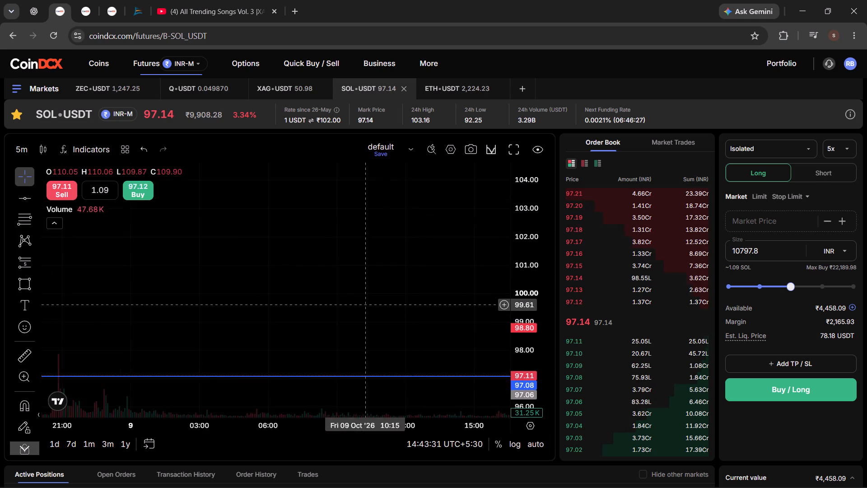
left_click_drag(262, 311, 384, 312)
left_click_drag(222, 313, 379, 327)
left_click_drag(203, 323, 379, 328)
left_click_drag(231, 324, 376, 335)
left_click_drag(229, 328, 400, 338)
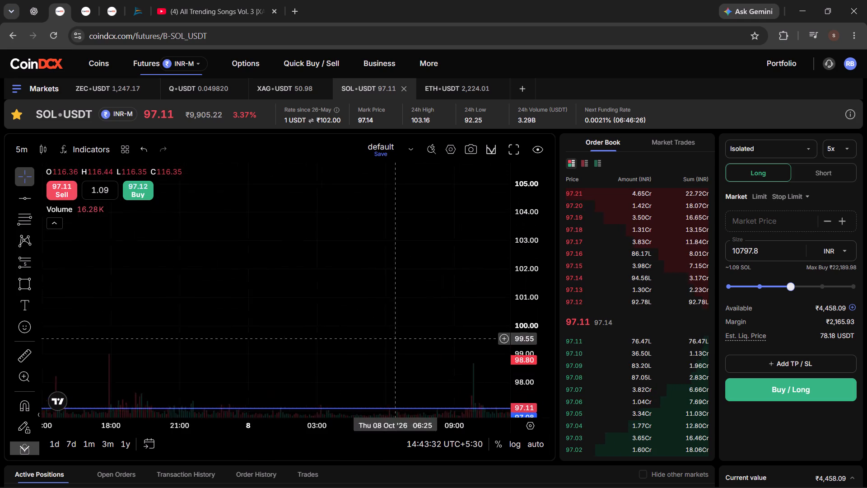
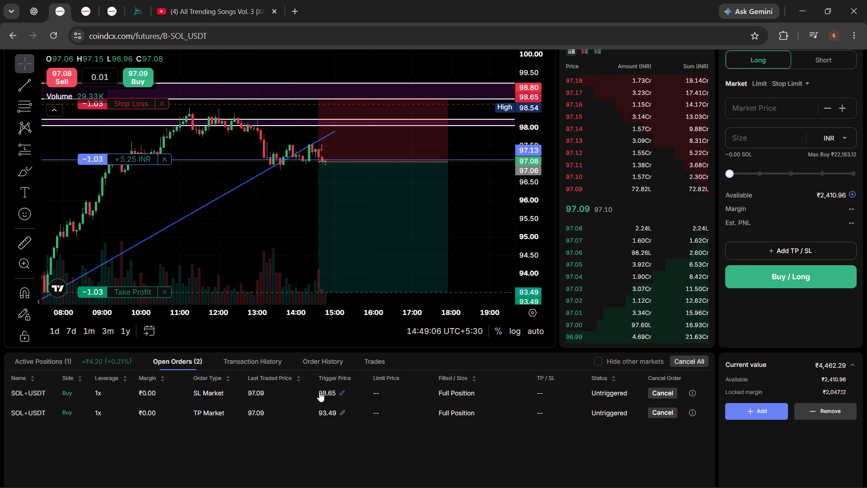
Look up the size of the latest SOL/USDT sell by checking the active position and the executed trades.
left_click(87, 363)
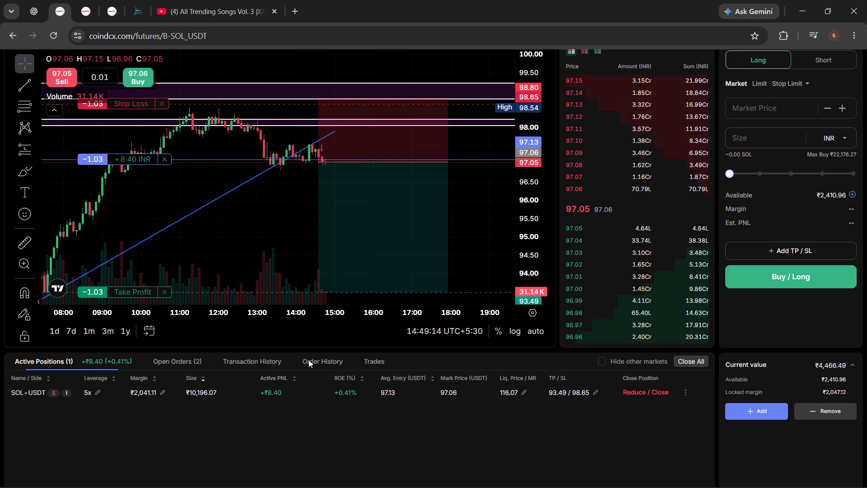
left_click(370, 361)
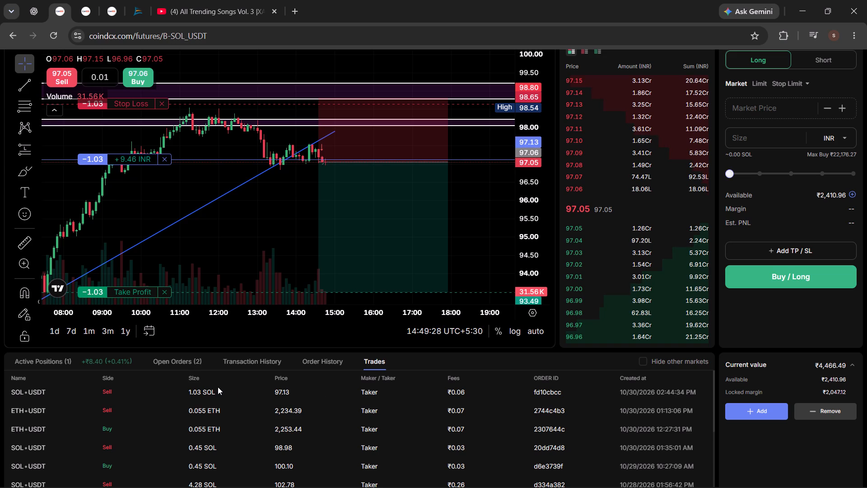
left_click_drag(217, 391, 175, 397)
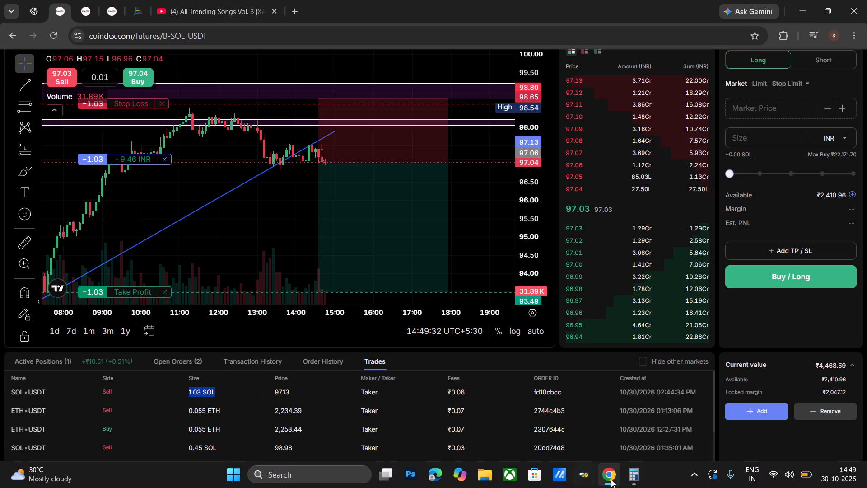
Multiply the 3.64 price difference by the 1.03 SOL trade size in Calculator, and close Calculator.
left_click(626, 479)
left_click(122, 411)
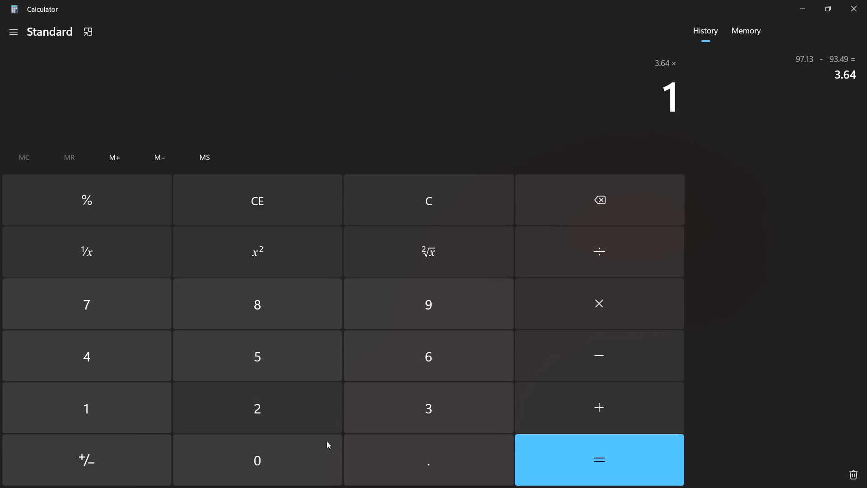
left_click(395, 456)
left_click(285, 461)
left_click(420, 419)
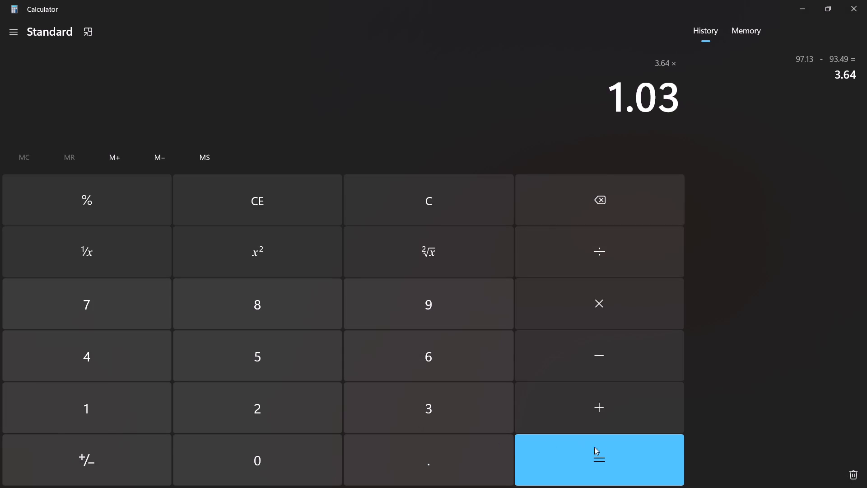
left_click(598, 450)
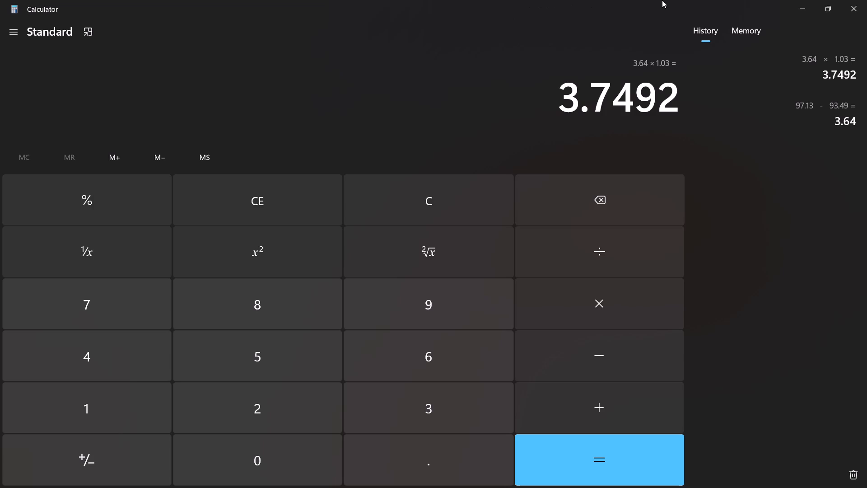
left_click(858, 0)
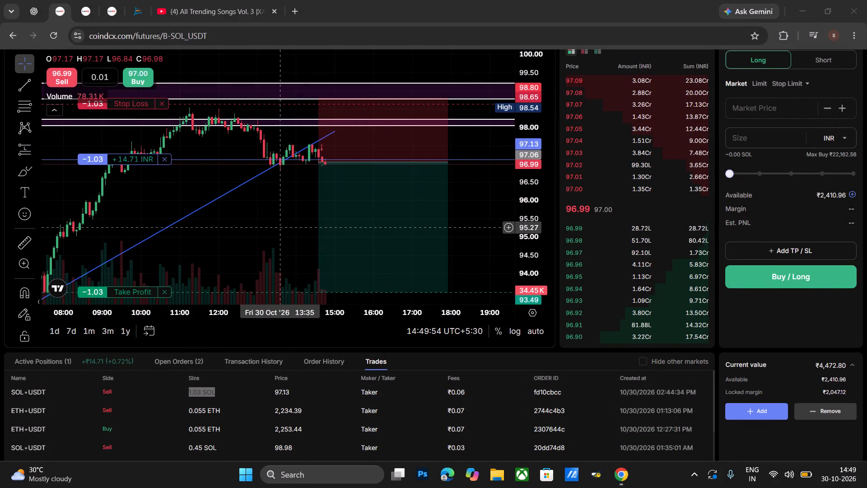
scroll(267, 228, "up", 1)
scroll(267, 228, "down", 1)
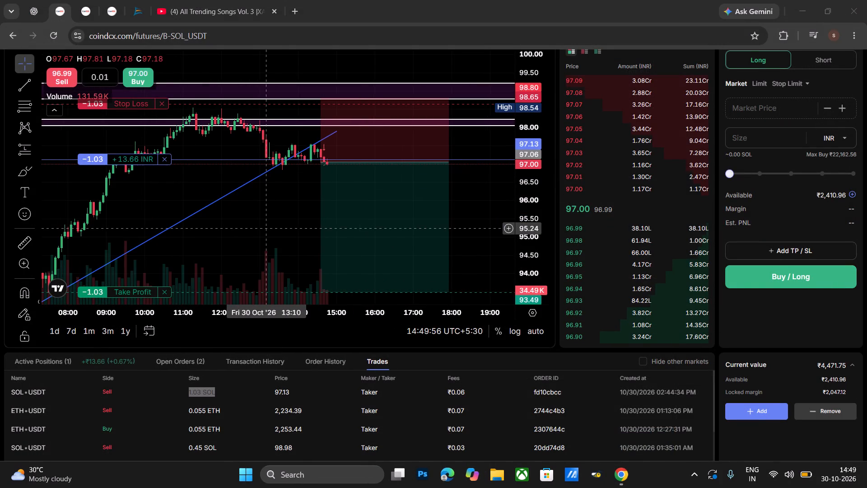
Switch to YouTube and resume playing the All Trending Songs Vol. 3 video.
left_click(211, 0)
left_click(317, 184)
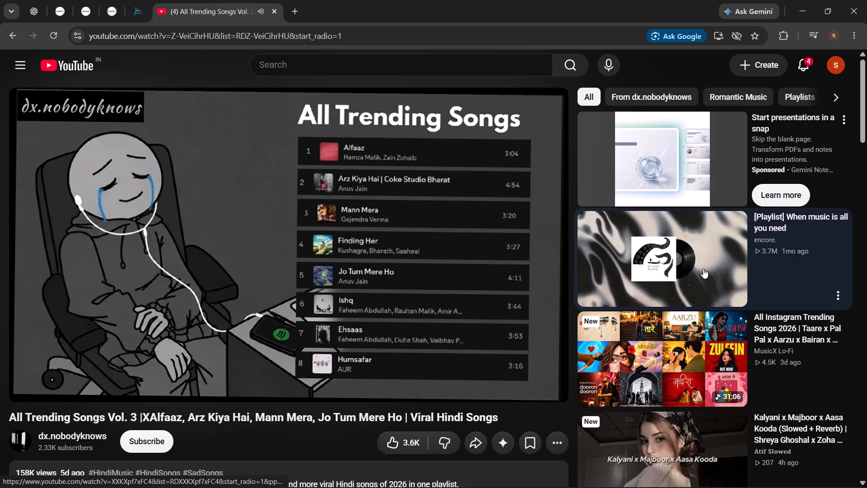
Browse the recommended videos beside the playing YouTube video for another music playlist or song.
scroll(690, 289, "down", 8)
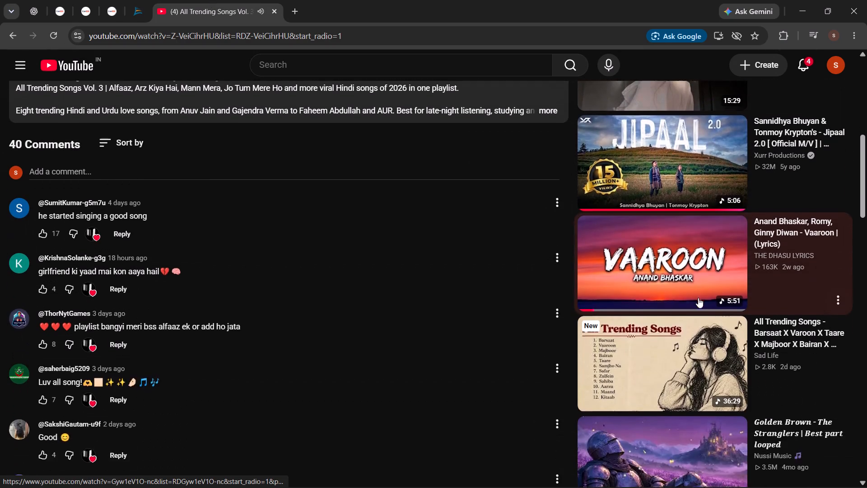
scroll(698, 298, "down", 5)
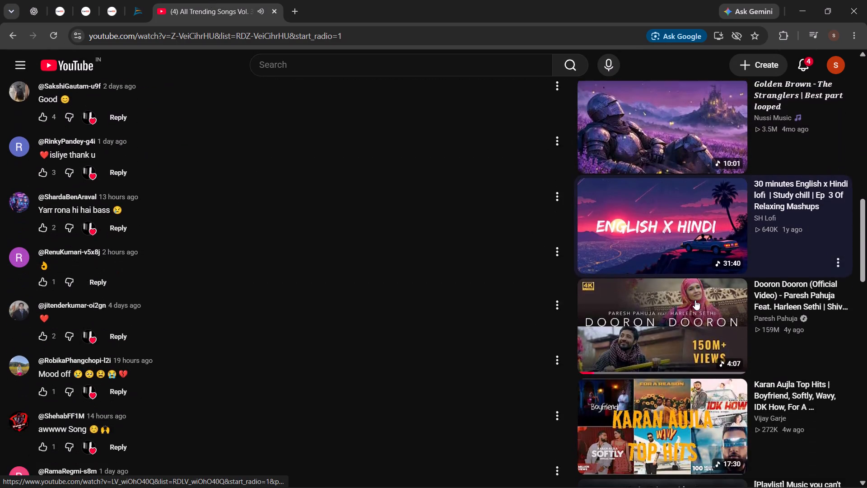
scroll(695, 300, "down", 4)
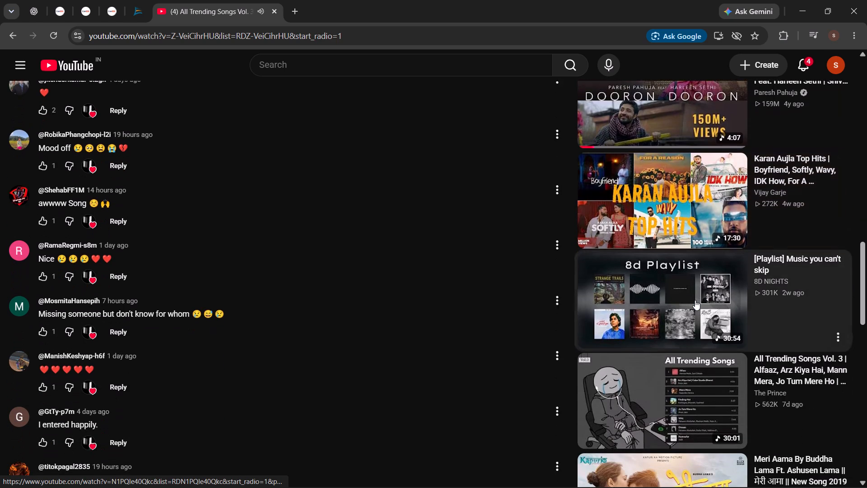
scroll(695, 300, "down", 4)
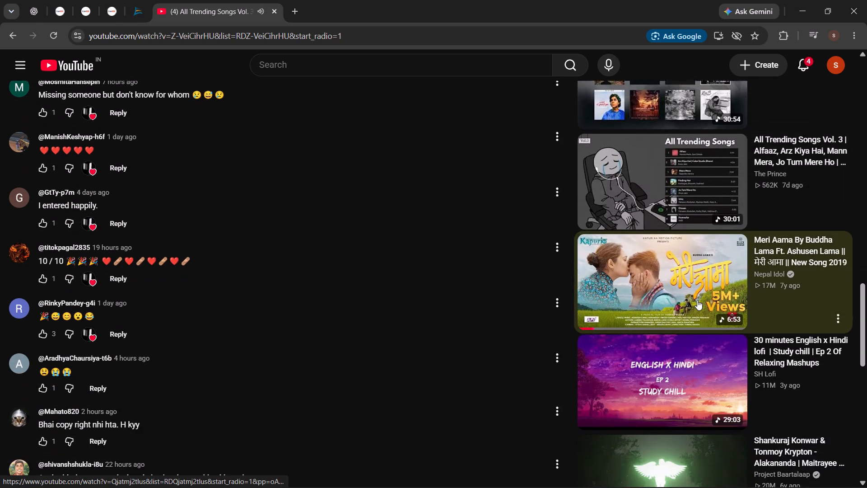
scroll(697, 300, "down", 4)
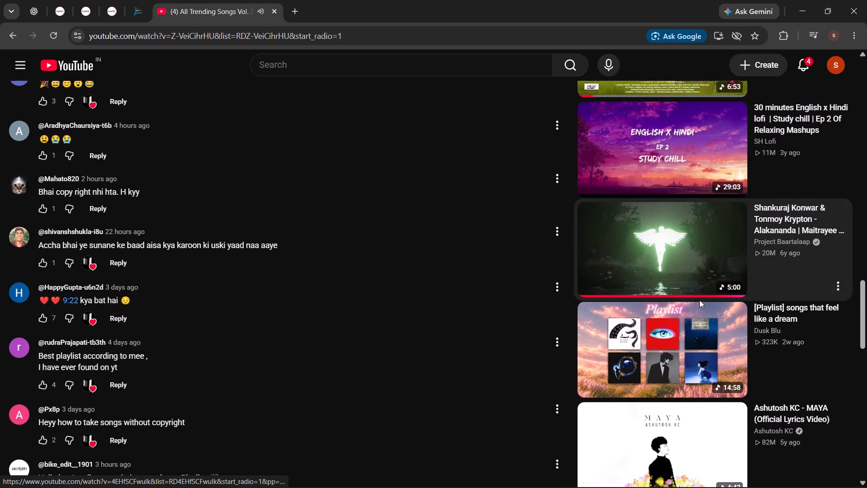
scroll(700, 300, "down", 4)
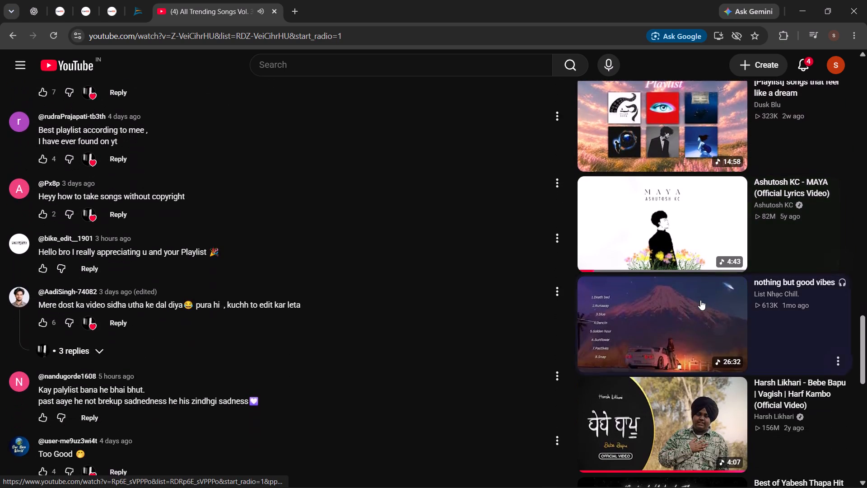
scroll(700, 300, "down", 4)
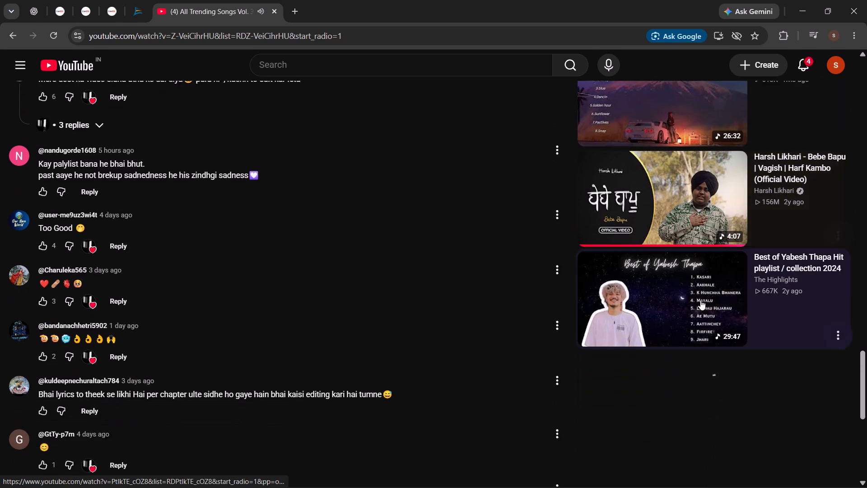
scroll(700, 300, "down", 1)
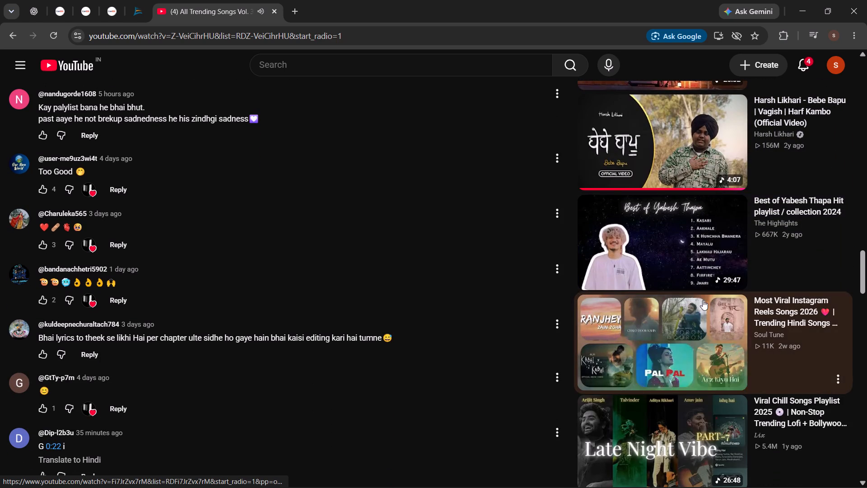
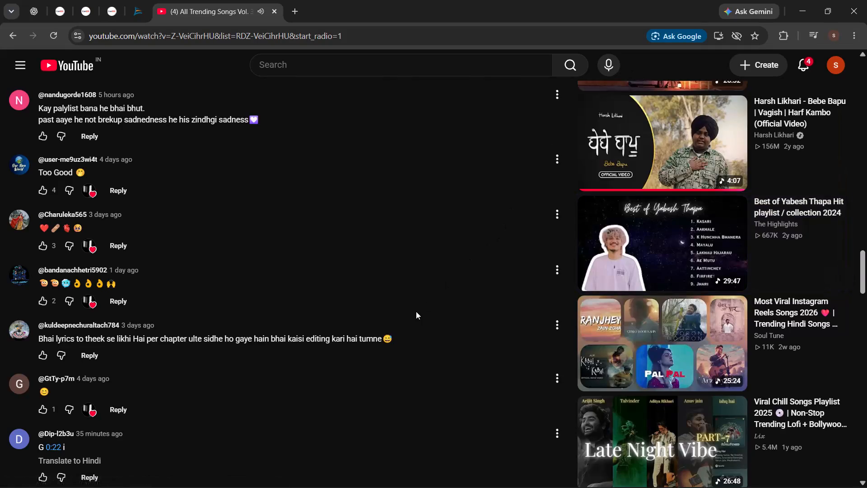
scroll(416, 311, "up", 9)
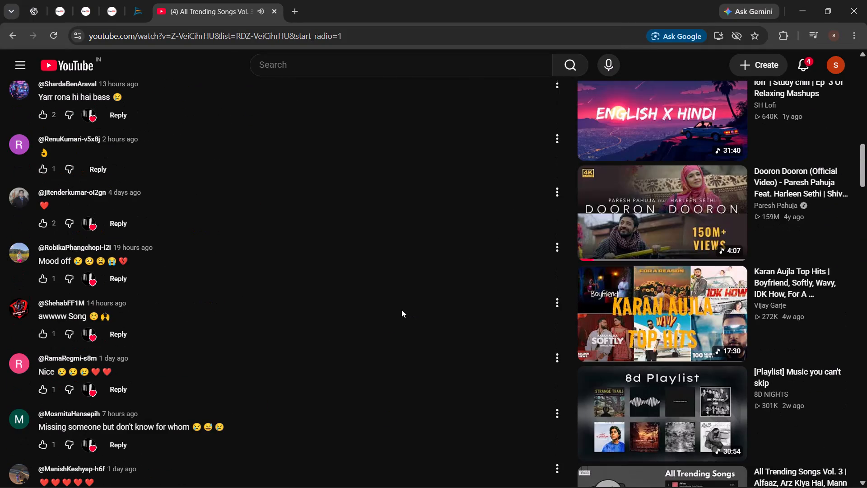
Switch to the Deltastock demo account page and start opening a Delta Trading demo account.
left_click(137, 14)
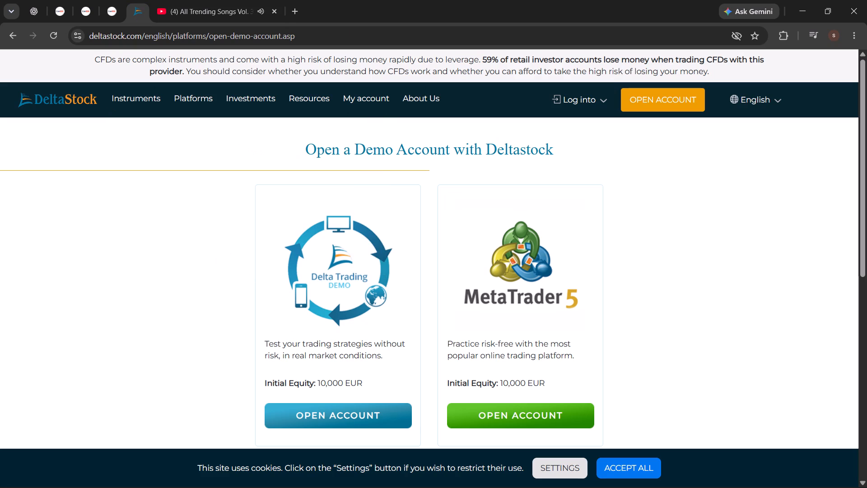
left_click(334, 414)
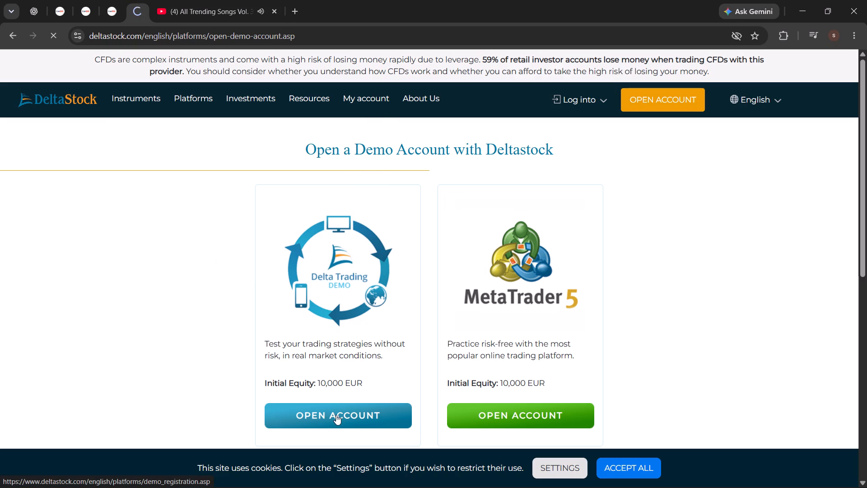
scroll(389, 360, "down", 2)
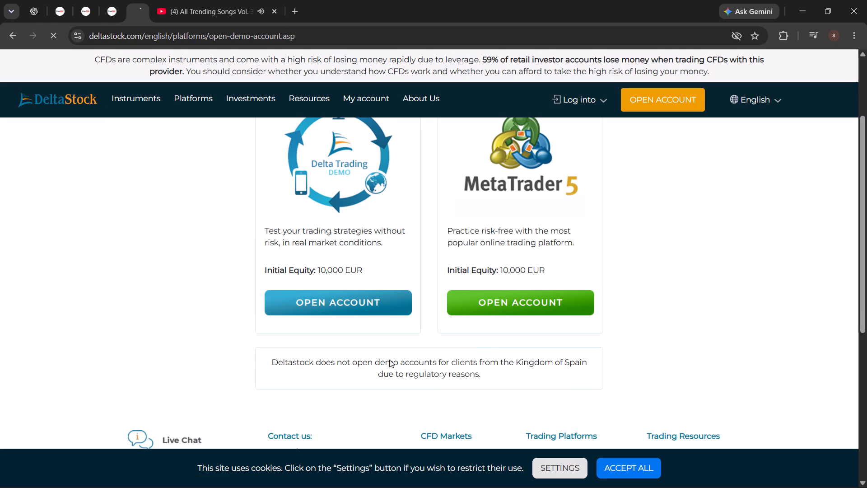
scroll(390, 363, "up", 2)
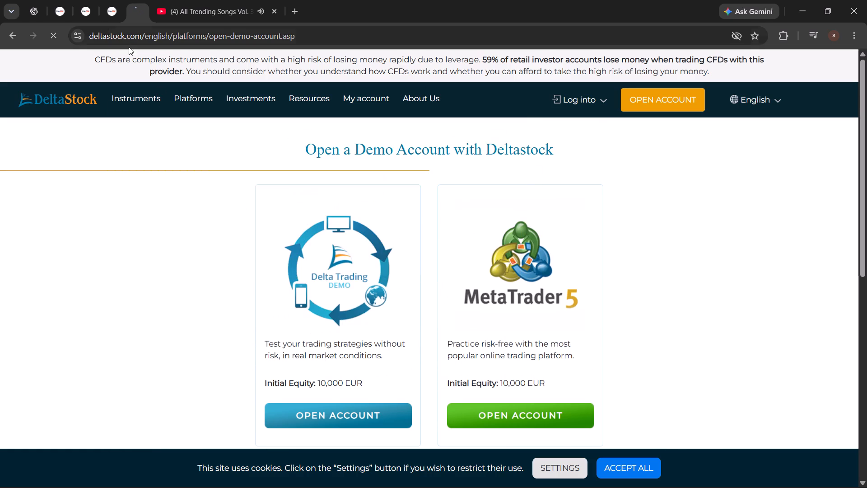
Return to the CoinDCX SOL/USDT futures page and check the short against its take-profit level on the chart and in the active positions.
left_click(108, 19)
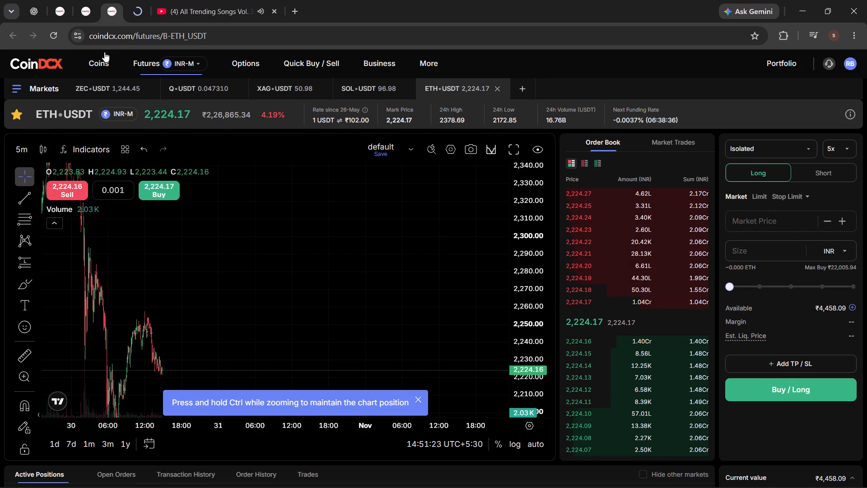
left_click(86, 0)
left_click(65, 8)
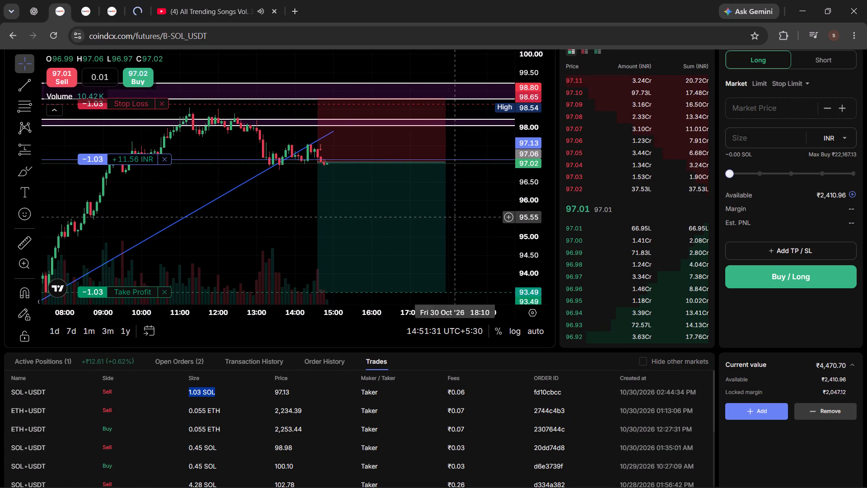
scroll(481, 208, "down", 1)
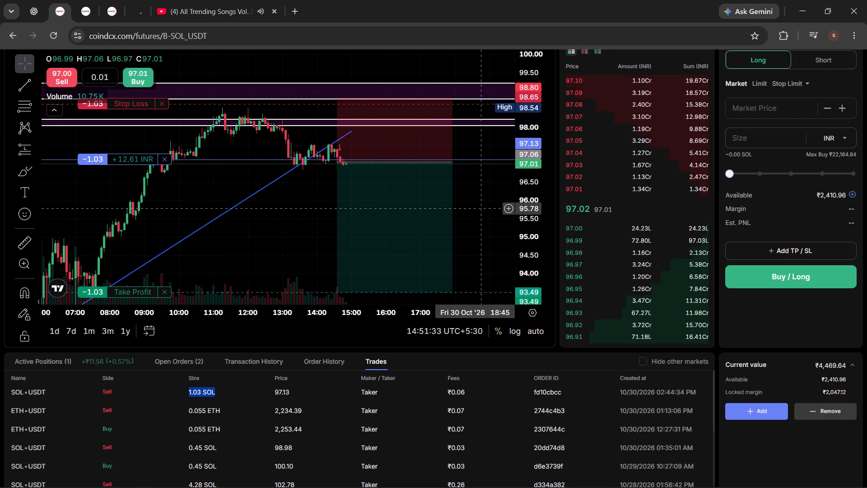
scroll(481, 208, "down", 2)
left_click_drag(525, 167, 525, 183)
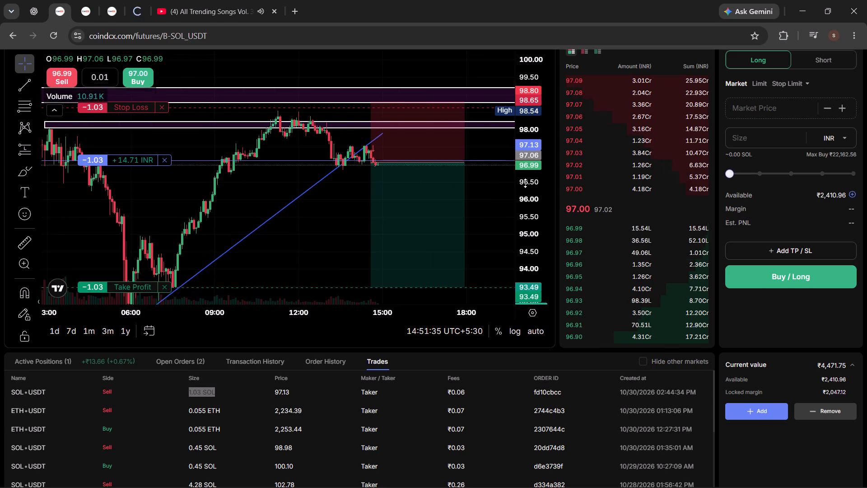
left_click_drag(525, 183, 525, 210)
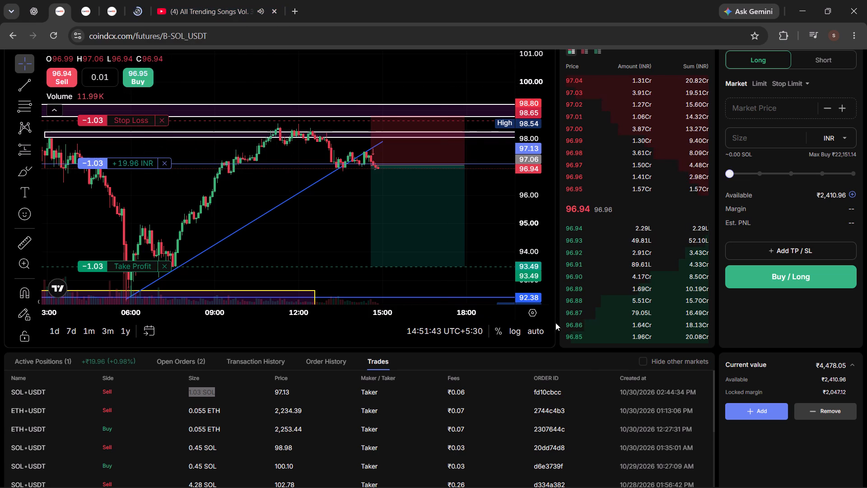
left_click(115, 364)
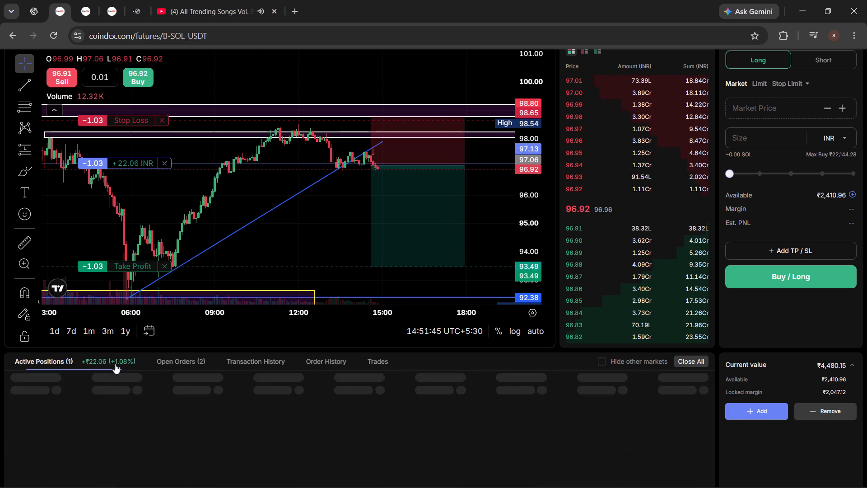
Draw a thin rectangle on the SOL/USDT 5-minute chart around the current price, from about 96.80 to 96.94 and 13:35 to 15:50.
scroll(187, 429, "up", 2)
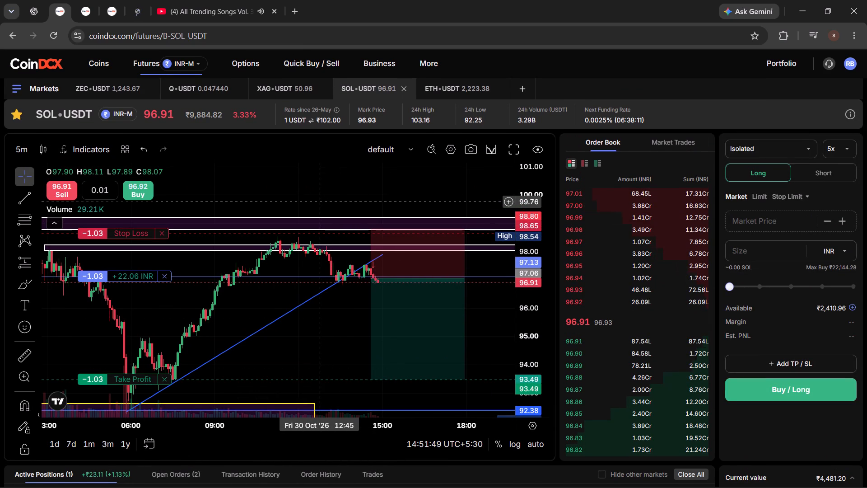
scroll(327, 305, "up", 6)
left_click_drag(529, 266, 532, 72)
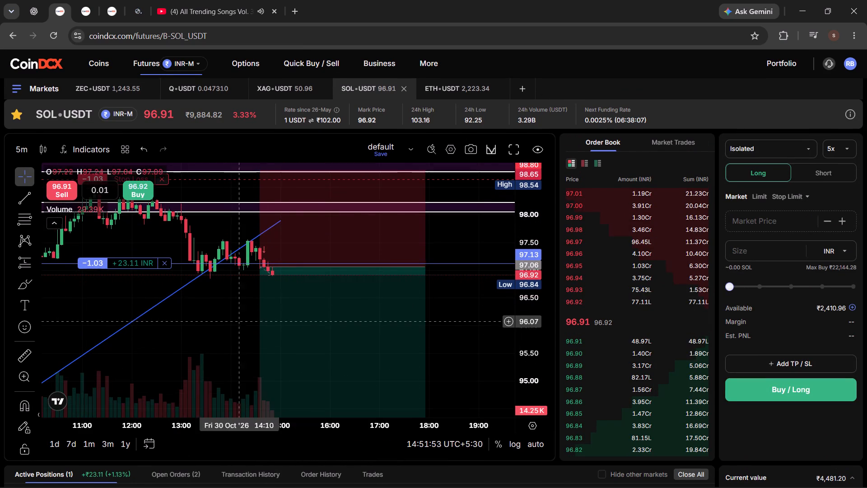
left_click_drag(207, 320, 251, 321)
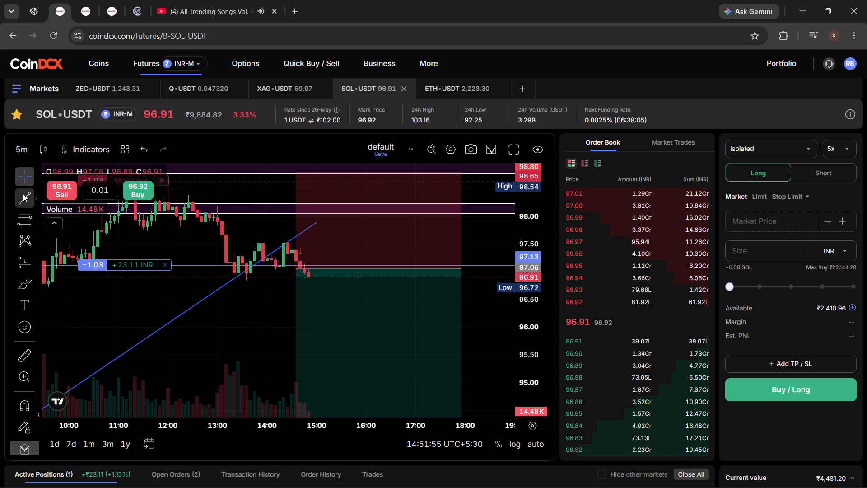
left_click(22, 283)
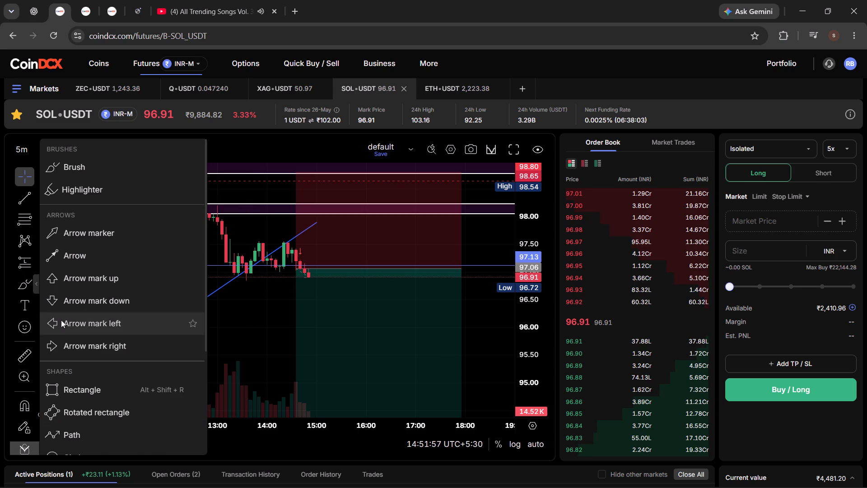
left_click(82, 391)
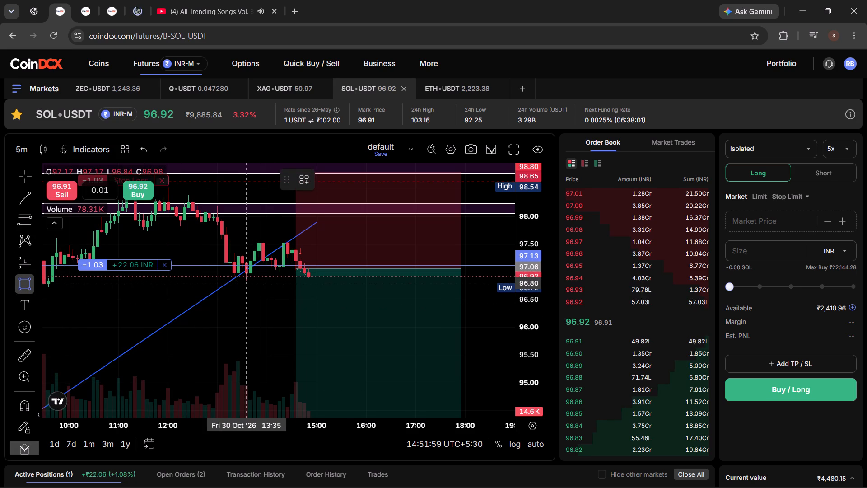
left_click_drag(246, 283, 364, 296)
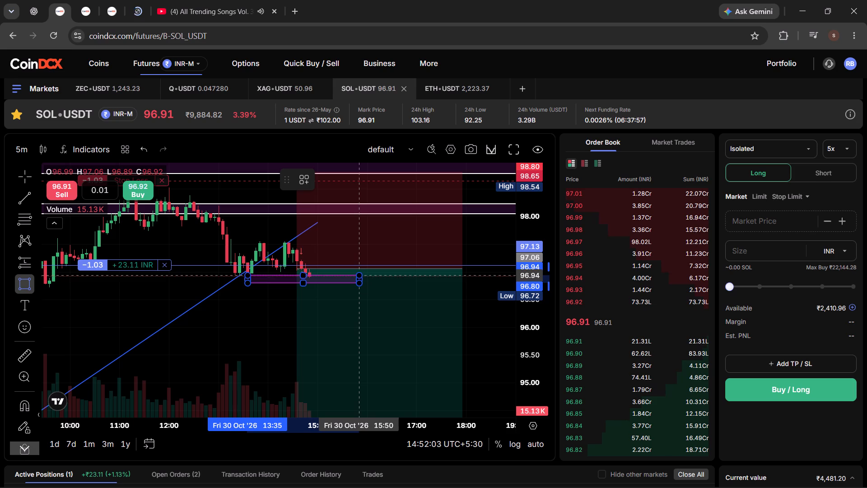
left_click(358, 276)
left_click(358, 276)
left_click(496, 262)
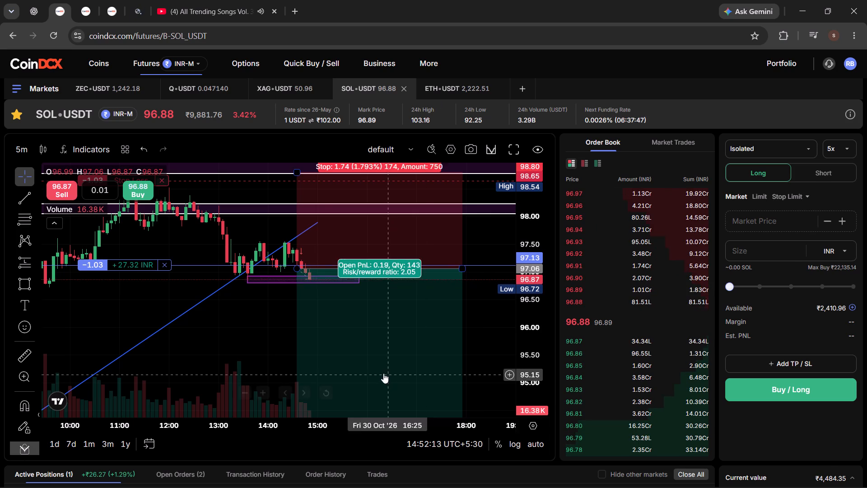
Examine the wider SOL/USDT chart from the new rectangle down to the 93.49 take-profit level and the yellow-outlined zone below it.
scroll(363, 335, "down", 2)
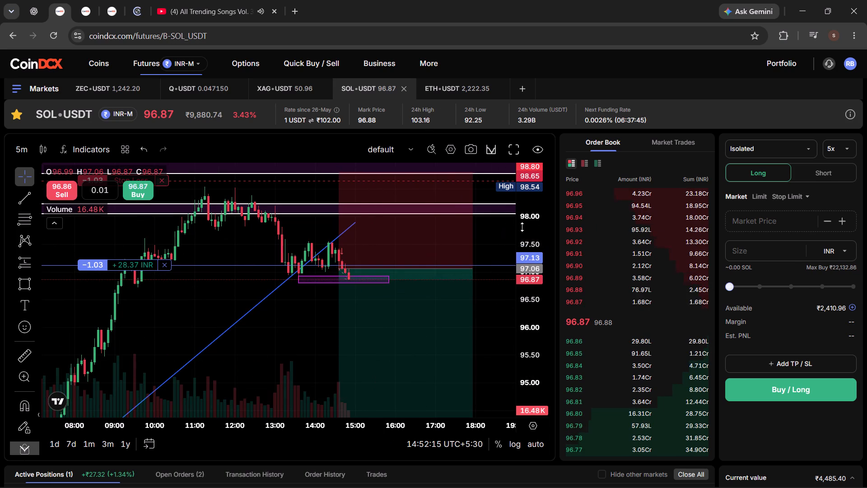
left_click_drag(528, 222, 535, 253)
left_click_drag(501, 330, 497, 305)
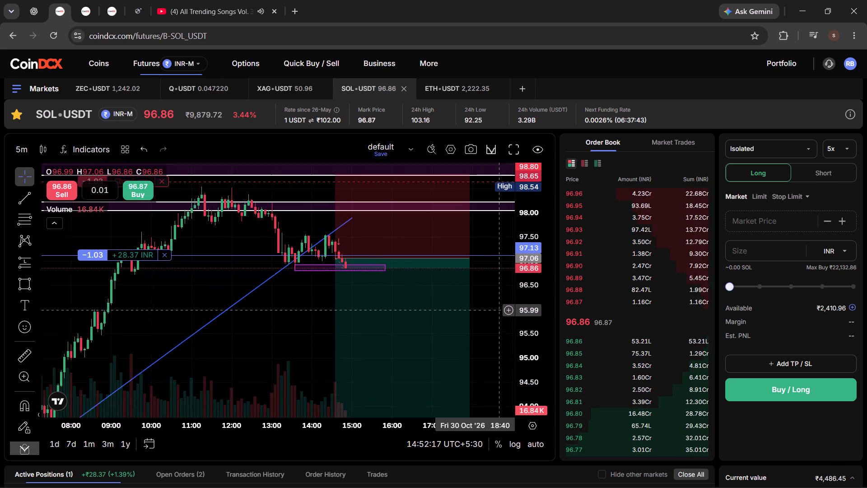
left_click_drag(497, 305, 490, 253)
scroll(489, 253, "down", 1)
left_click_drag(516, 208, 521, 277)
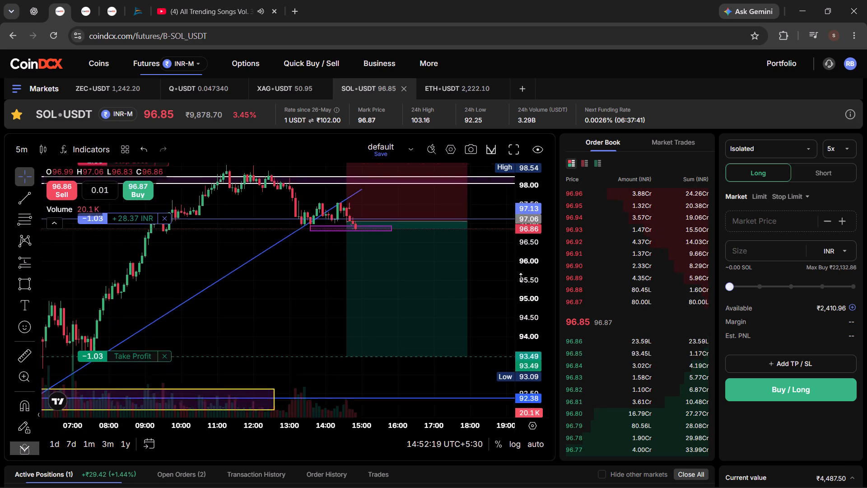
left_click_drag(521, 277, 521, 307)
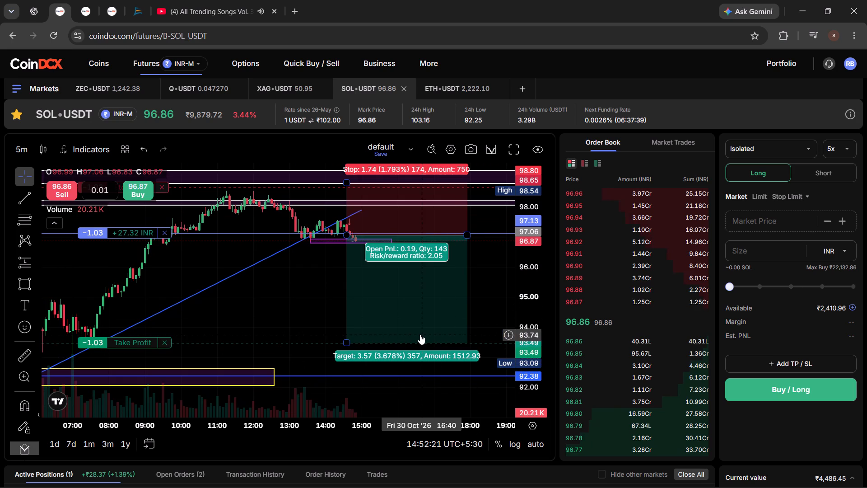
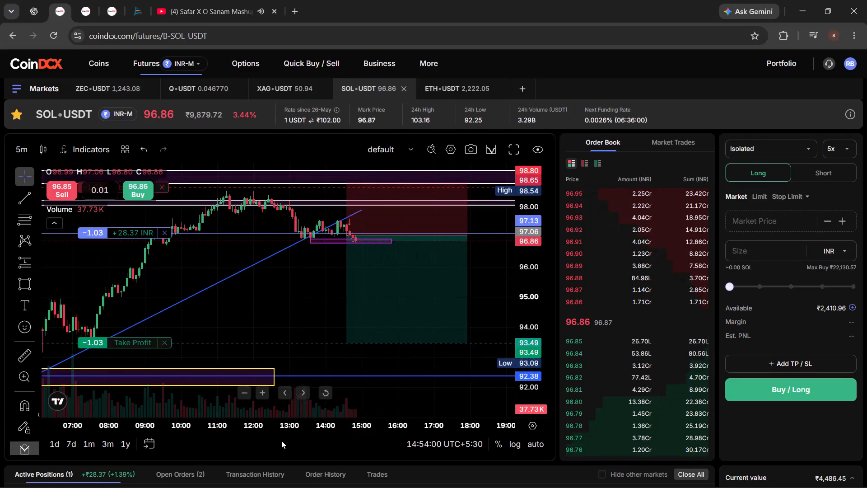
Check the open SOL/USDT short's profit, margin and take-profit/stop-loss details in the active positions.
scroll(275, 457, "down", 2)
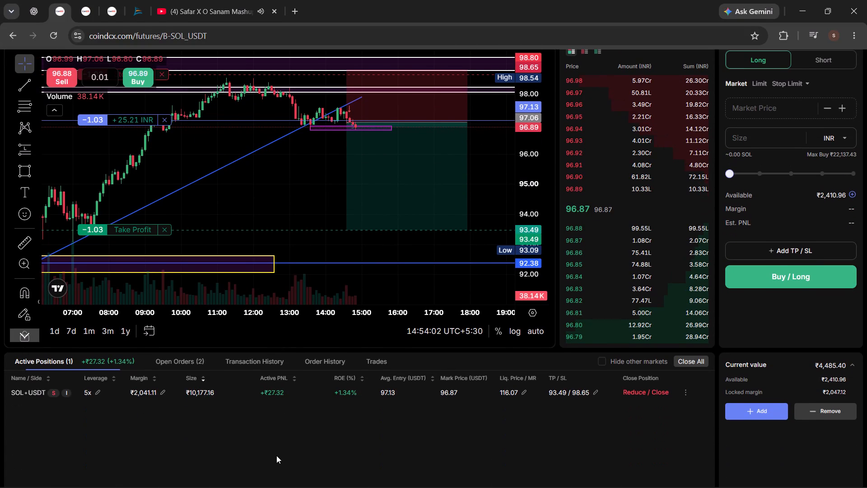
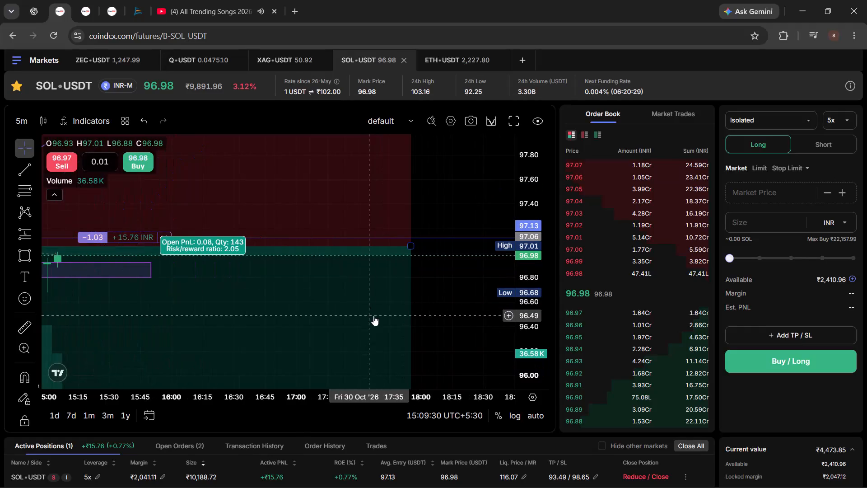
Show the SOL/USDT 5-minute chart in full screen and examine price action around the short's entry, purple zone and profit target area.
left_click_drag(424, 187, 448, 202)
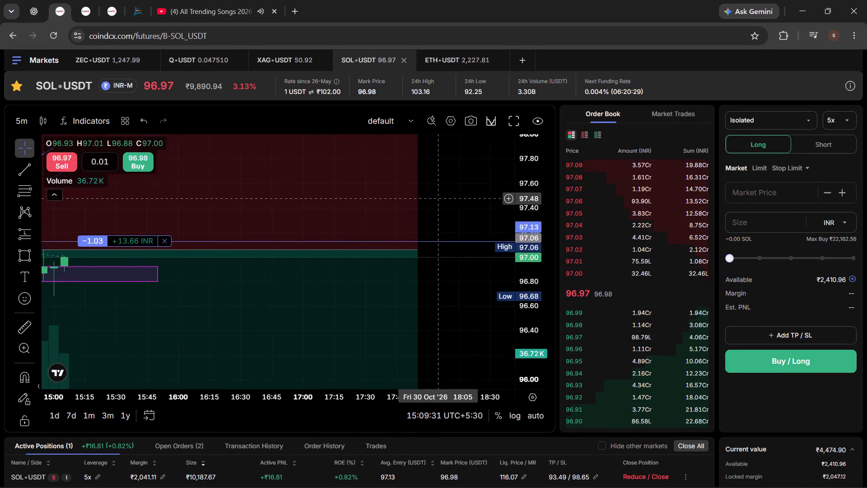
left_click_drag(448, 202, 554, 227)
left_click(506, 125)
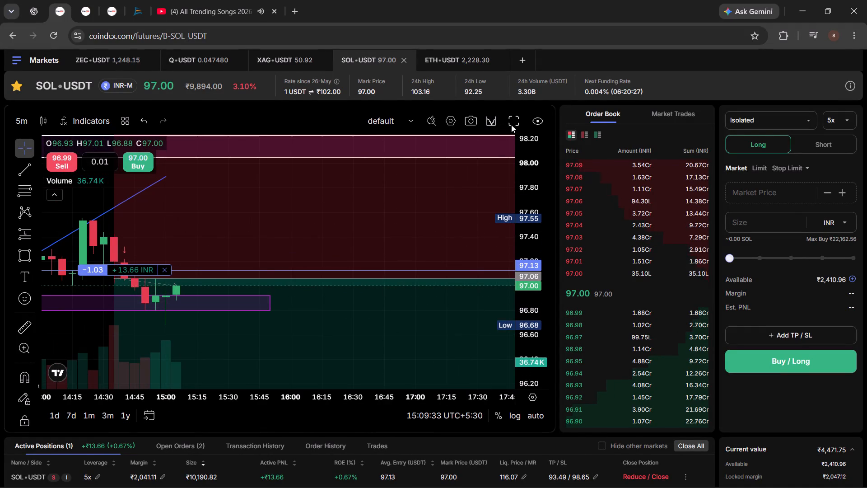
left_click(513, 122)
left_click_drag(359, 375, 256, 322)
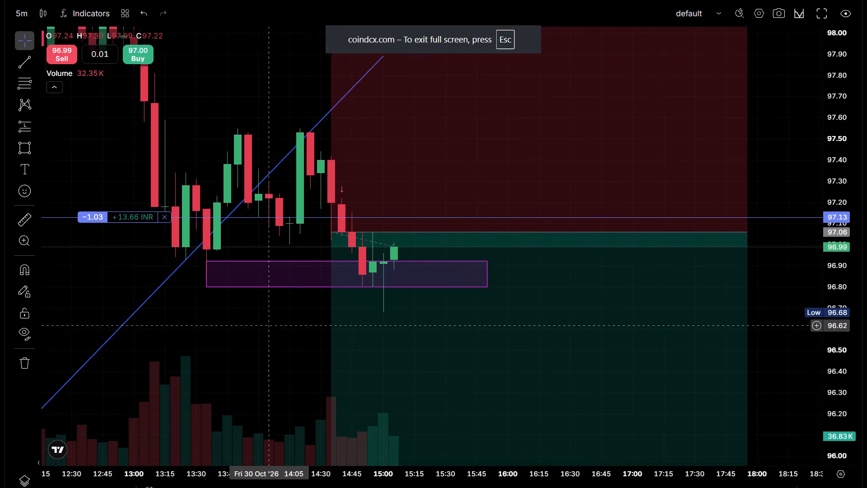
left_click_drag(256, 322, 144, 95)
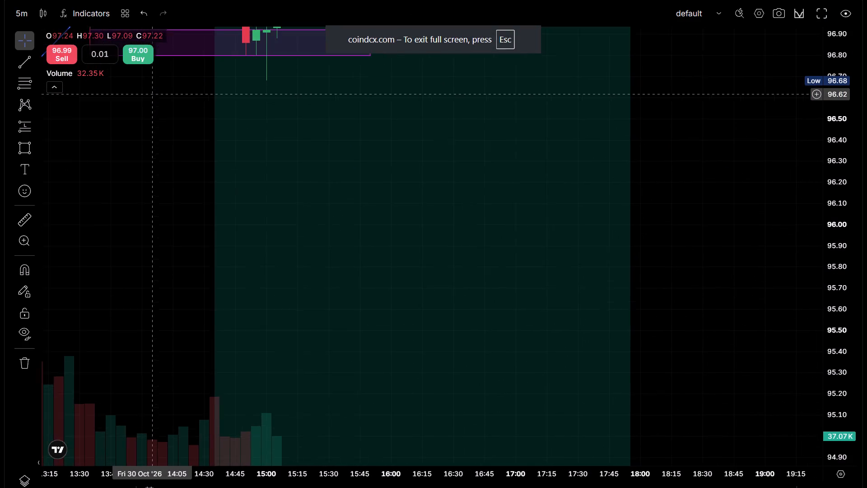
left_click_drag(144, 95, 102, 74)
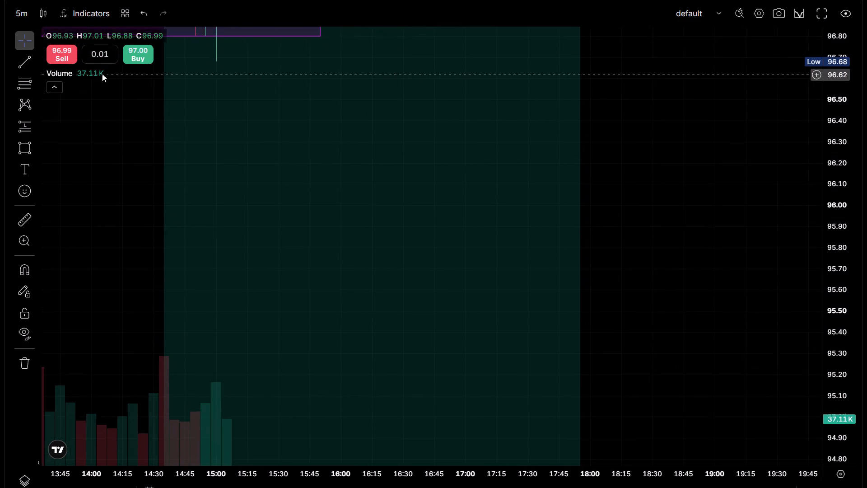
left_click_drag(102, 74, 261, 294)
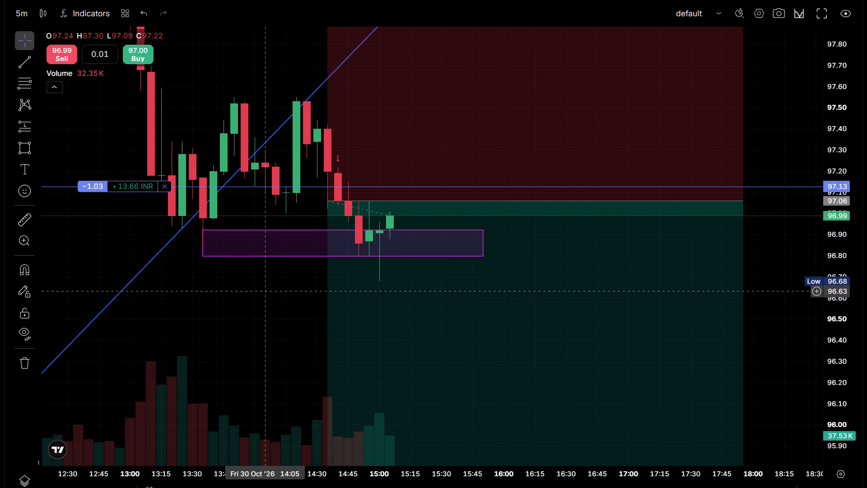
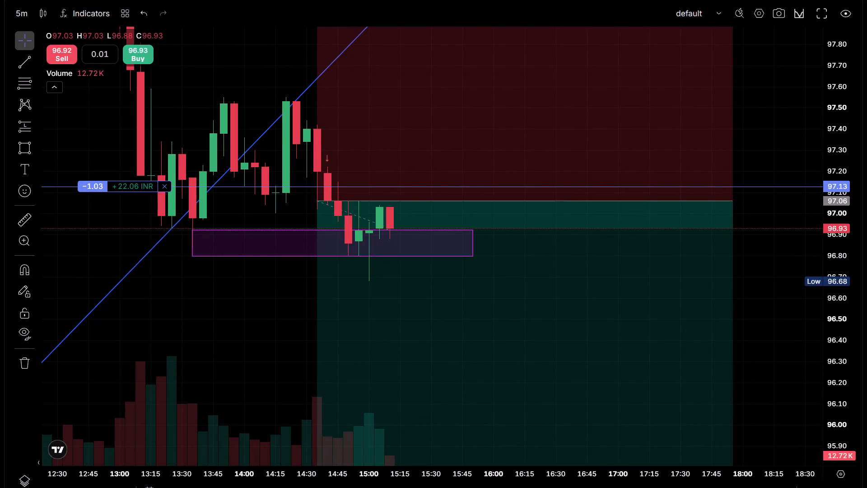
Exit the full-screen chart and pause the All Trending Songs 2026 video on YouTube.
left_click(820, 20)
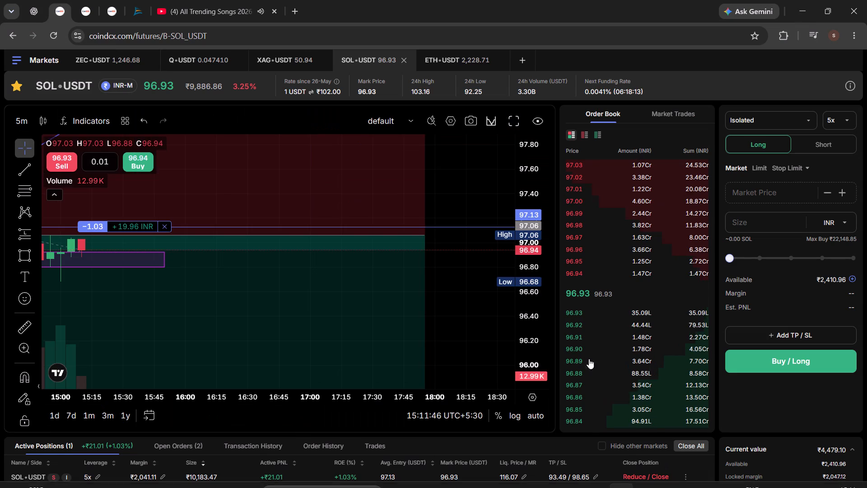
left_click(232, 3)
left_click(330, 150)
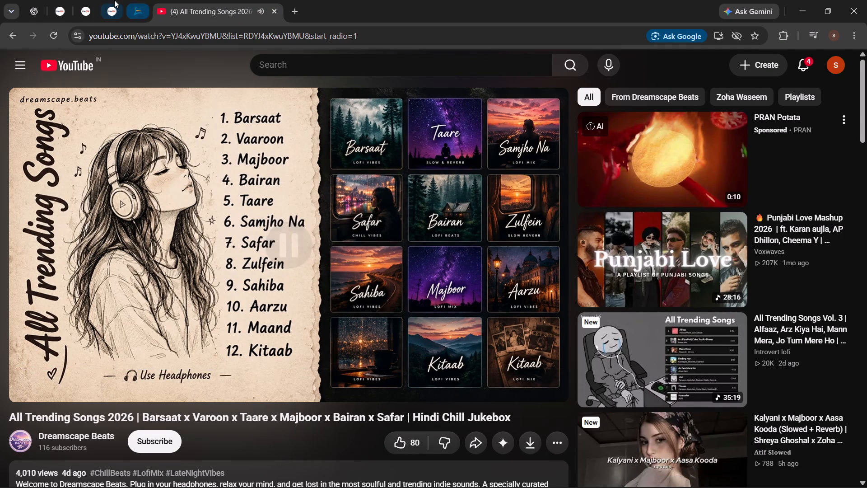
Return to the CoinDCX SOL/USDT futures page and show its 5-minute chart in full screen.
left_click(114, 0)
left_click(65, 21)
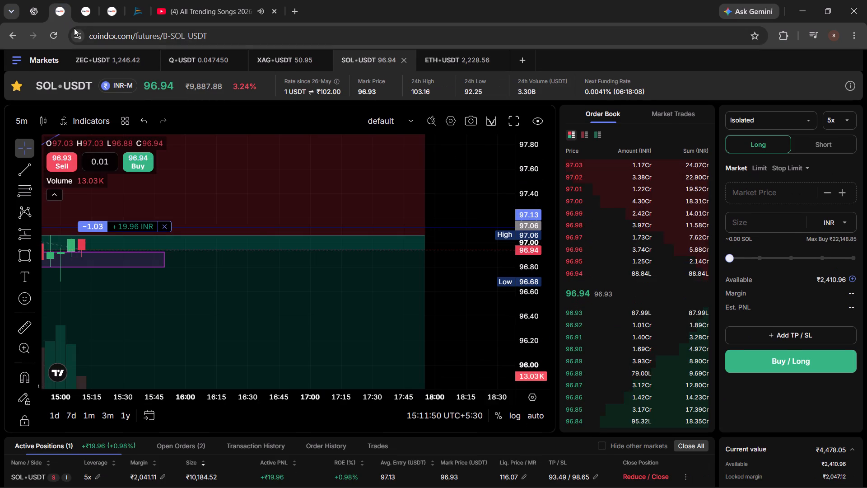
left_click(518, 127)
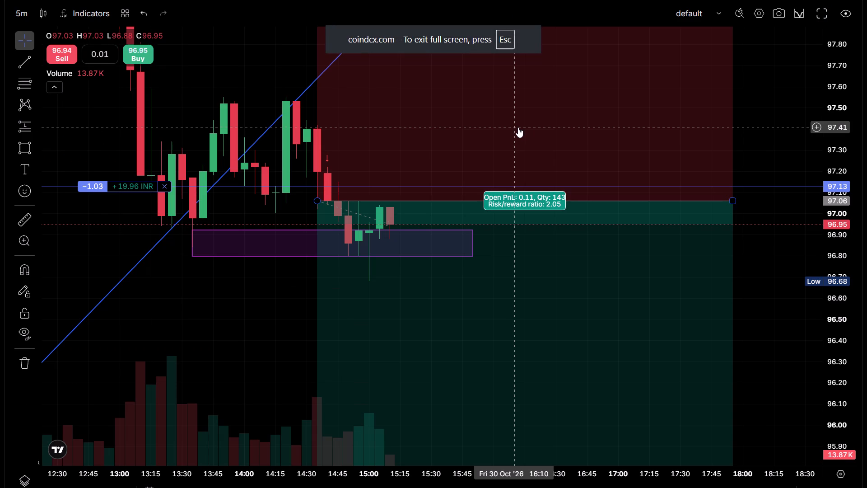
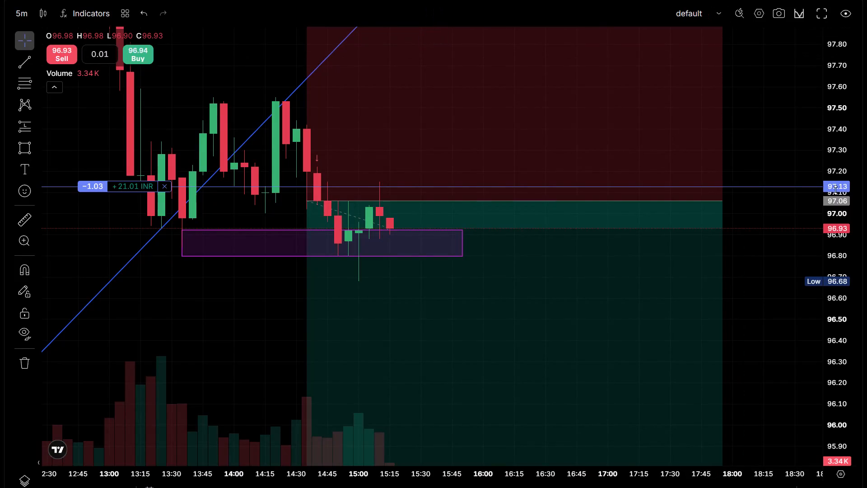
Examine the SOL/USDT short position's profit zone on the 5-minute chart, from the entry down to the Take Profit line.
left_click_drag(790, 197, 755, 48)
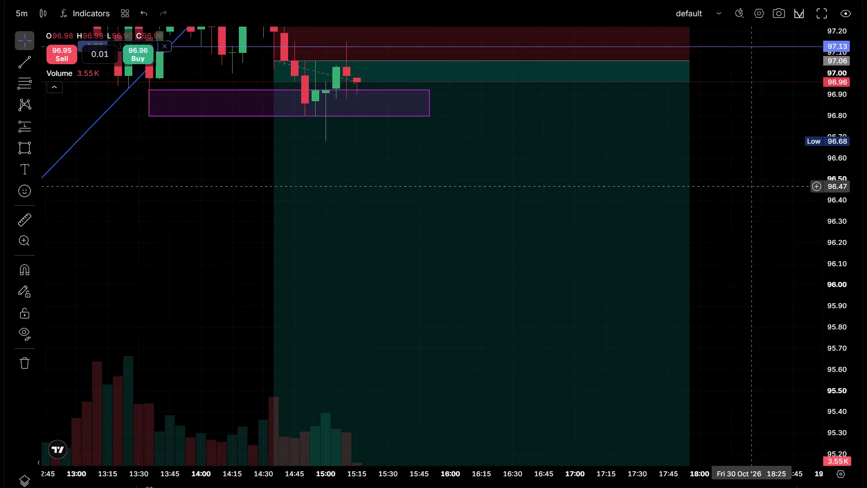
left_click_drag(758, 212, 723, 131)
left_click_drag(831, 131, 844, 308)
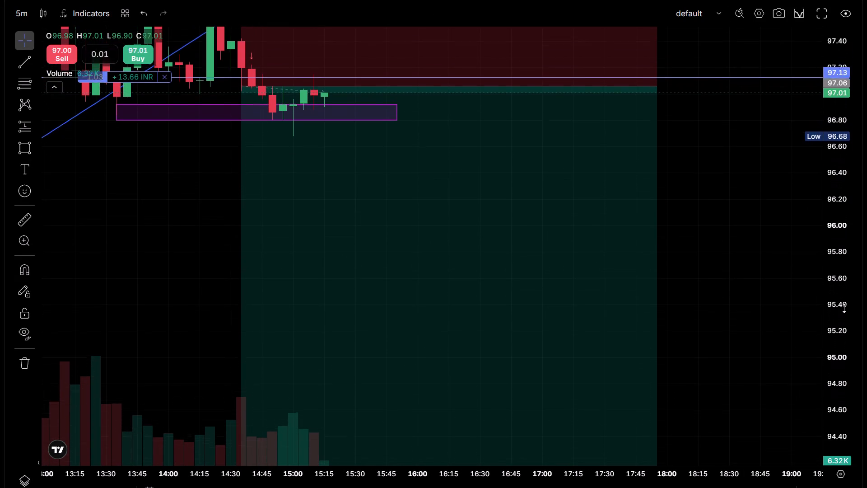
left_click_drag(844, 308, 844, 337)
left_click_drag(685, 348, 702, 254)
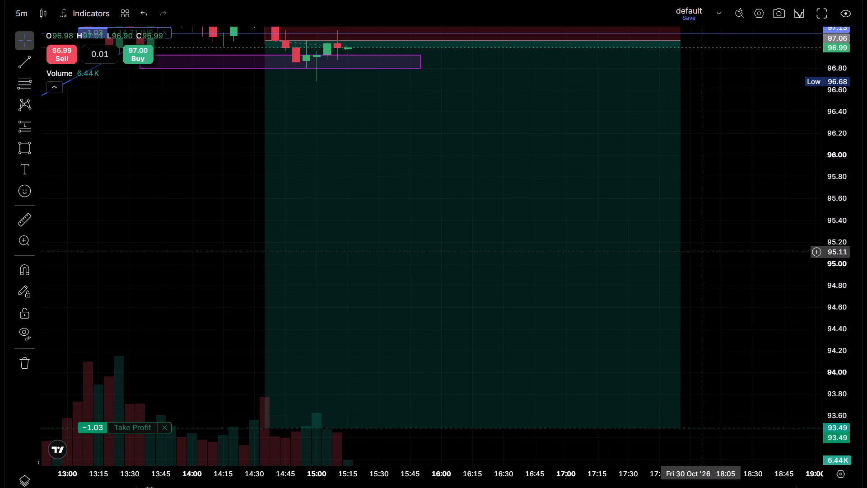
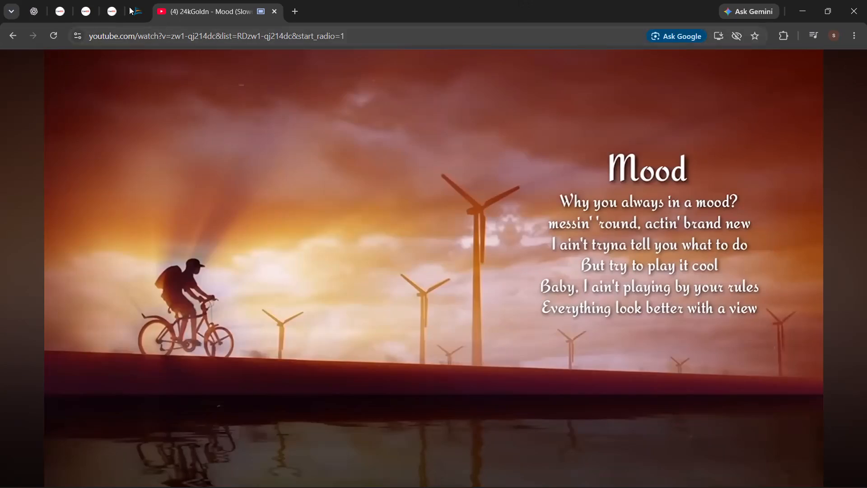
Return to the CoinDCX SOL/USDT futures page to check the open short position on the 5-minute chart.
left_click(60, 1)
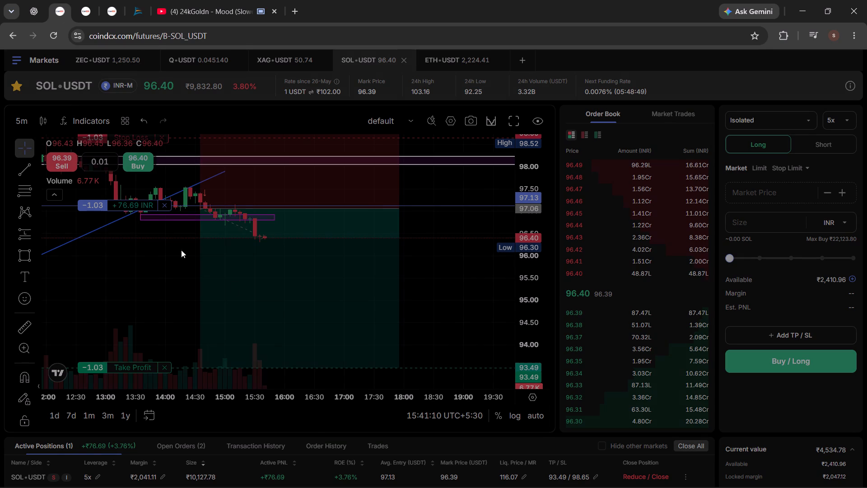
left_click(491, 213)
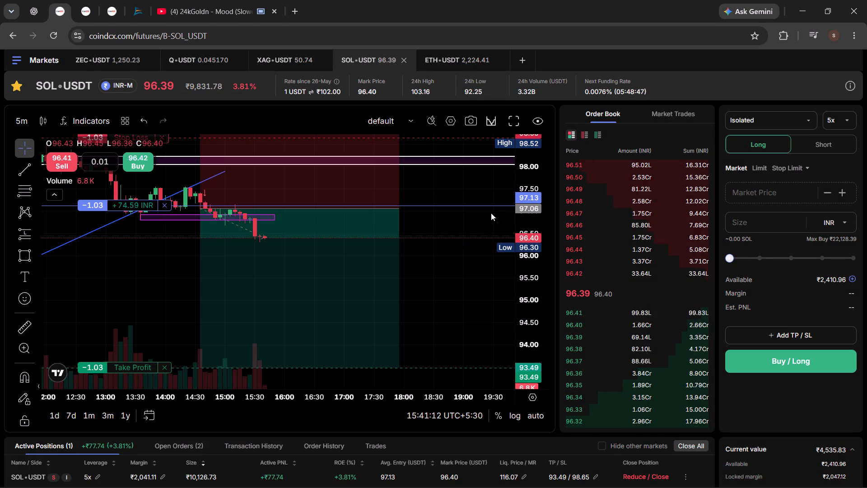
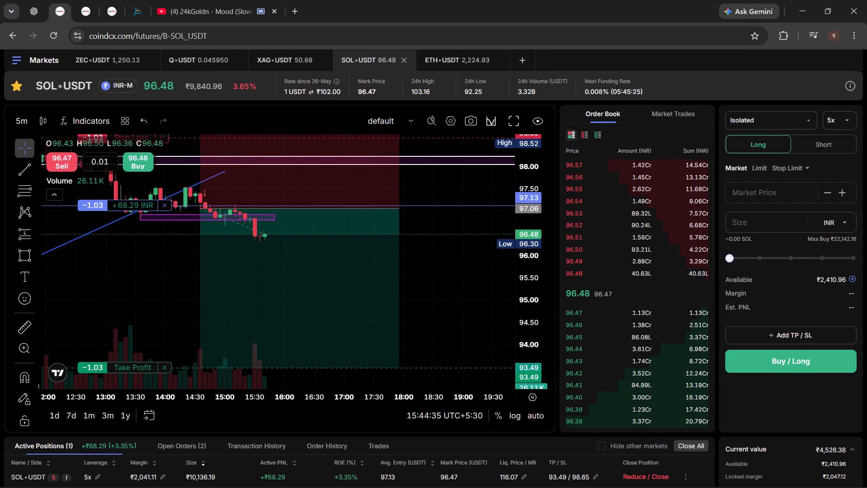
Show the SOL/USDT 5-minute chart in full screen and examine recent price action against the short position's entry, stop-loss and take-profit levels.
left_click(514, 120)
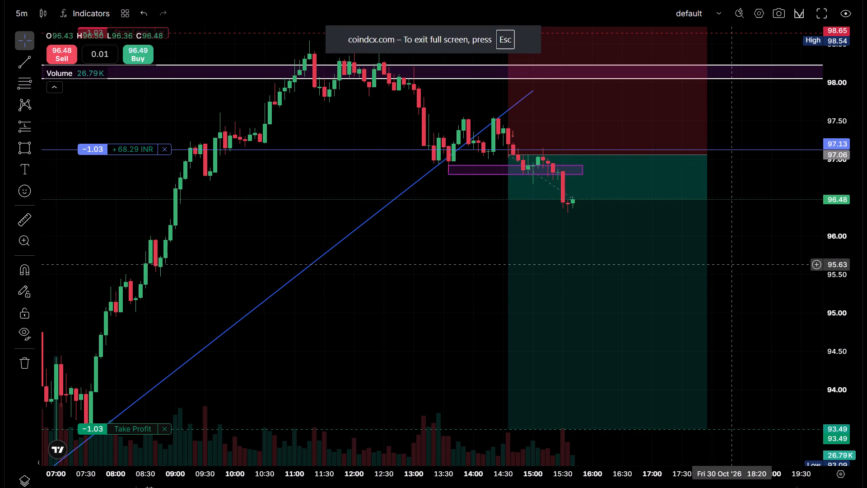
left_click_drag(837, 250, 820, 92)
left_click_drag(712, 204, 724, 305)
left_click_drag(778, 270, 777, 185)
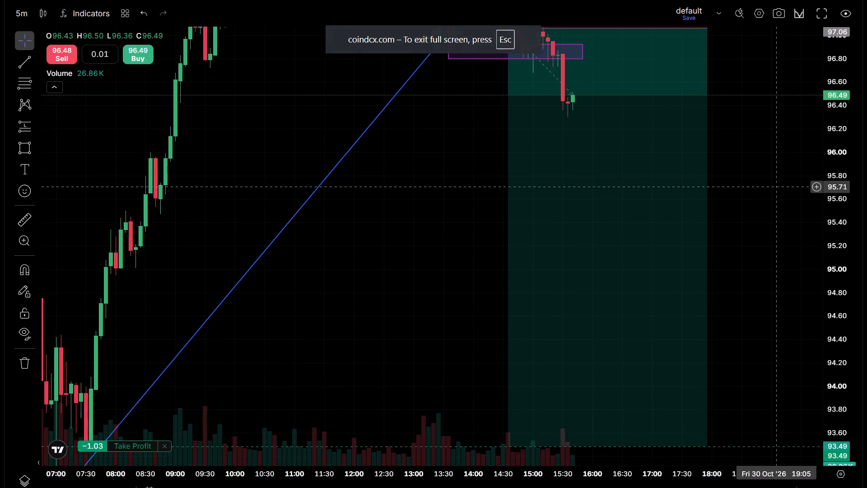
left_click_drag(777, 185, 755, 171)
left_click_drag(847, 172, 842, 264)
scroll(664, 273, "up", 4)
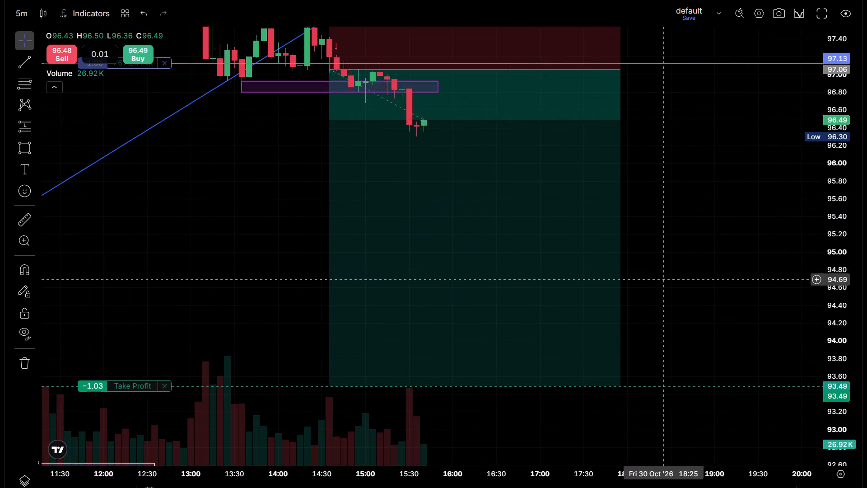
left_click_drag(669, 200, 704, 288)
left_click_drag(832, 265, 829, 155)
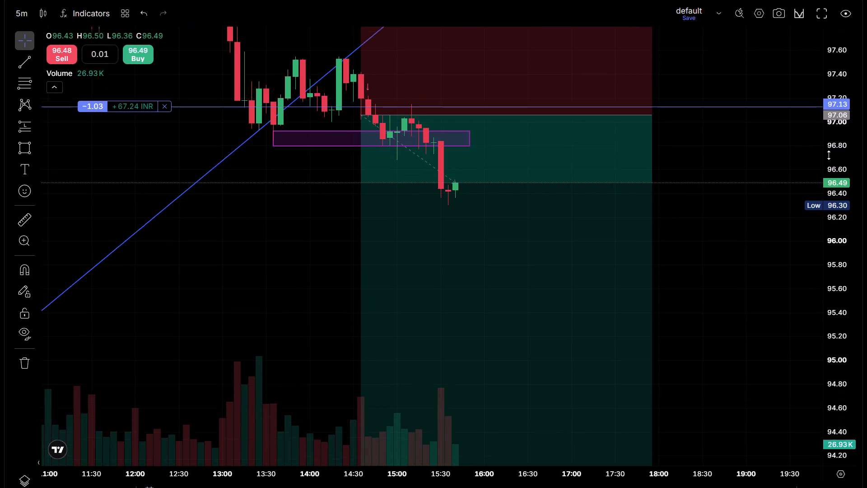
left_click_drag(829, 155, 832, 130)
left_click_drag(699, 179, 753, 348)
scroll(767, 261, "down", 3)
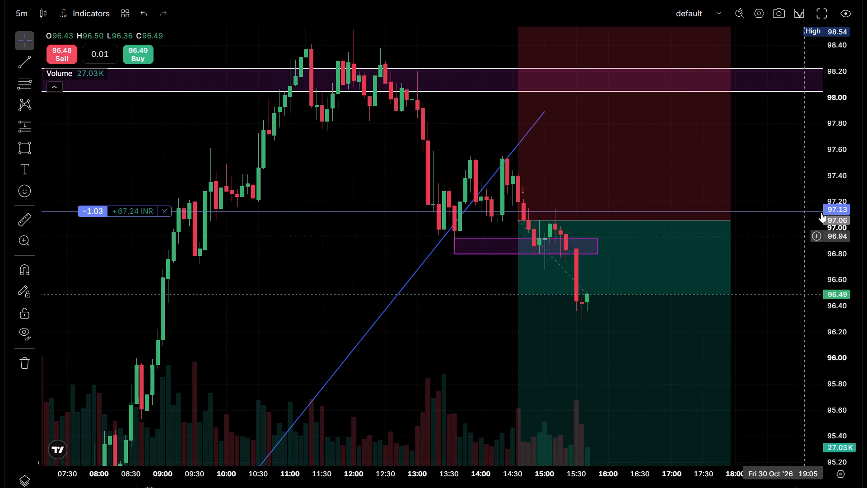
left_click_drag(843, 180, 848, 273)
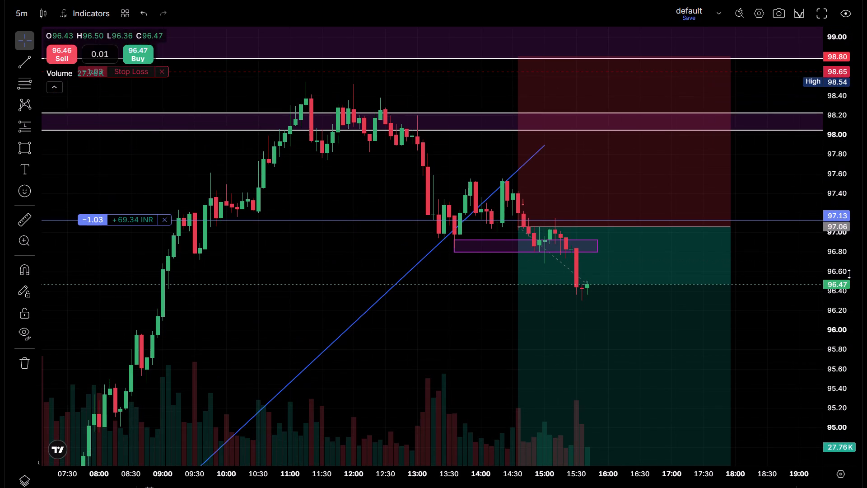
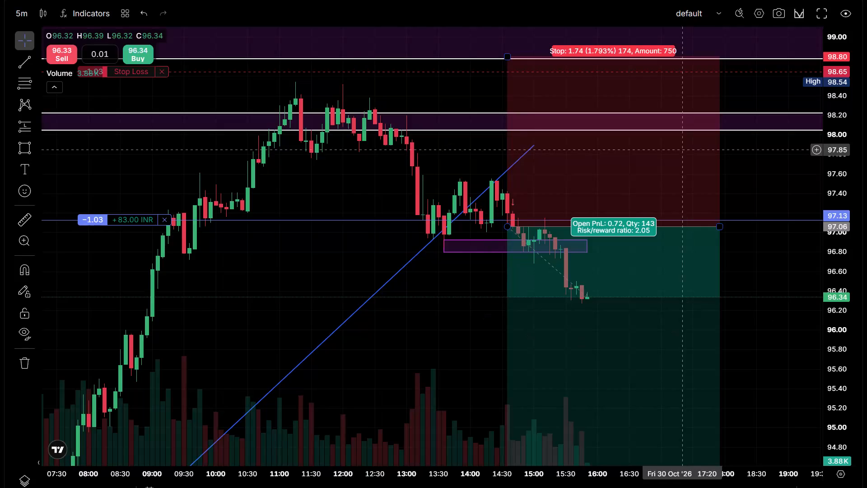
Examine the short position's full range on the SOL/USDT 5-minute chart, from the stop-loss level down to the take-profit level.
scroll(744, 290, "down", 2)
left_click_drag(841, 194, 841, 195)
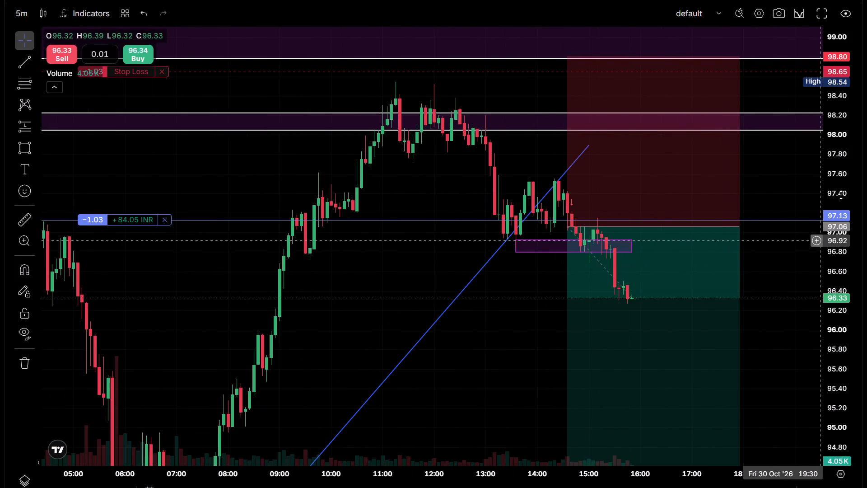
left_click_drag(841, 195, 835, 366)
left_click_drag(797, 341, 760, 343)
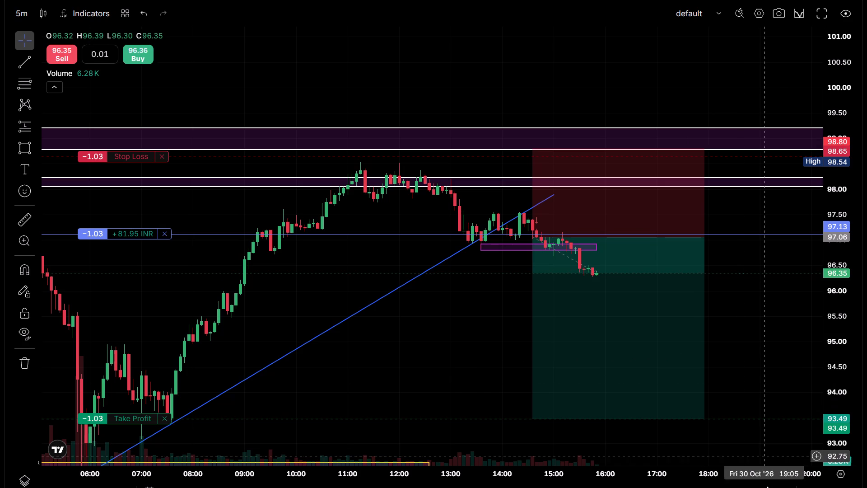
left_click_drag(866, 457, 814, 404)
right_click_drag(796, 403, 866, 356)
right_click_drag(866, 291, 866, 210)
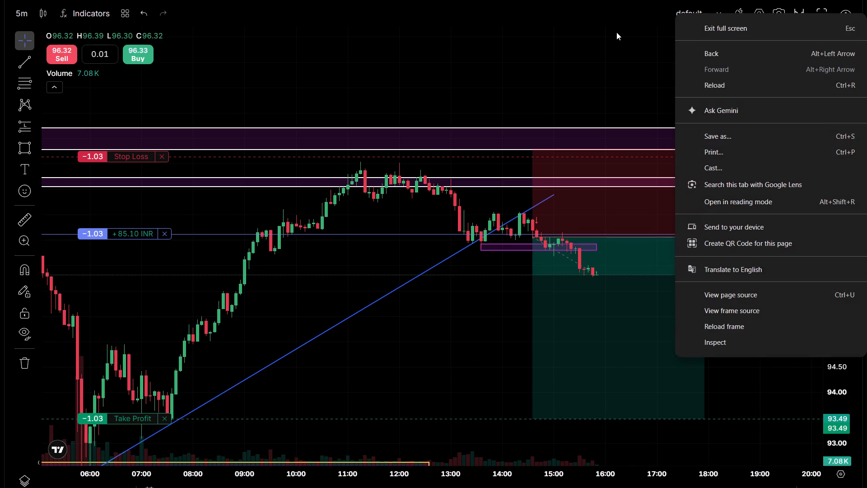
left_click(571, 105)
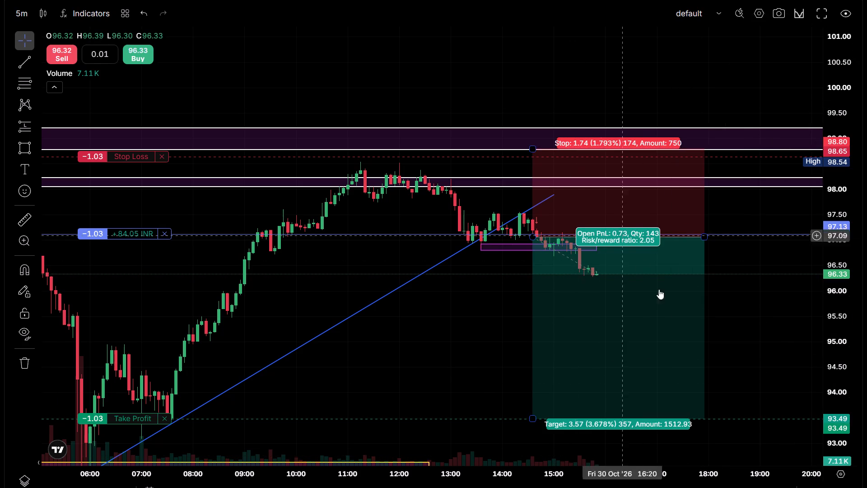
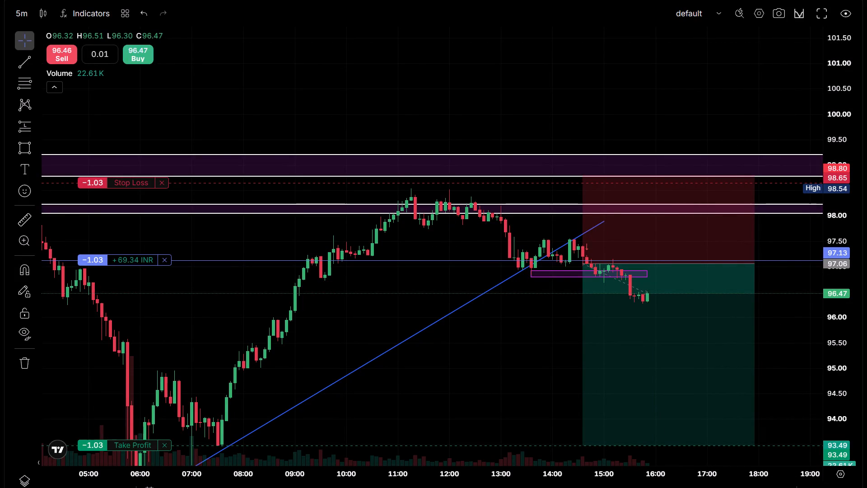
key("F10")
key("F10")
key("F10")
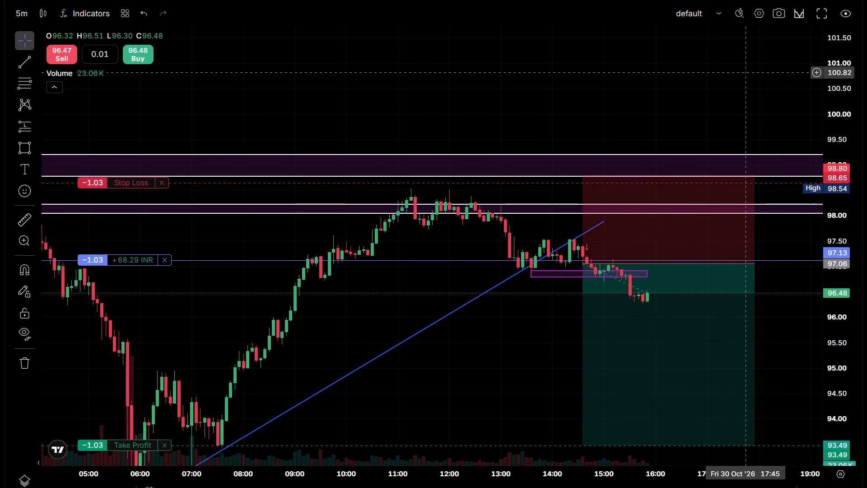
Examine the latest 5-minute candles around the short's entry and the purple support zone, comparing them with the preceding price drop.
scroll(641, 333, "up", 12)
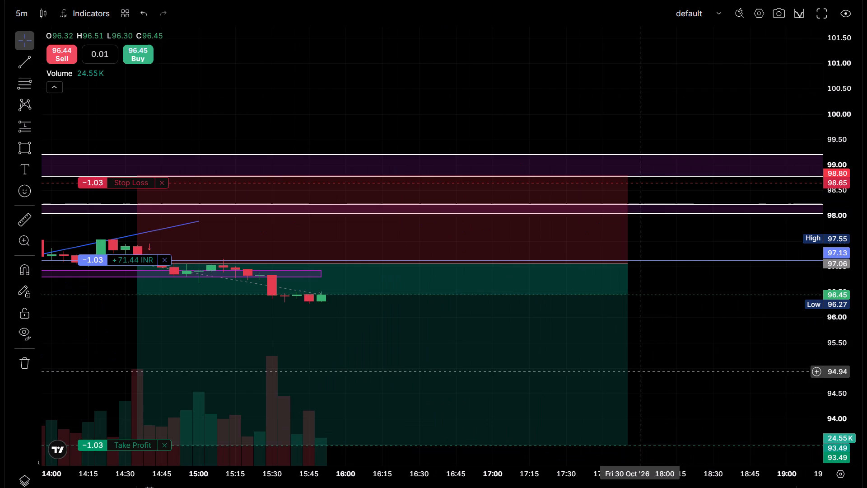
left_click_drag(832, 337, 820, 0)
left_click_drag(704, 325, 726, 277)
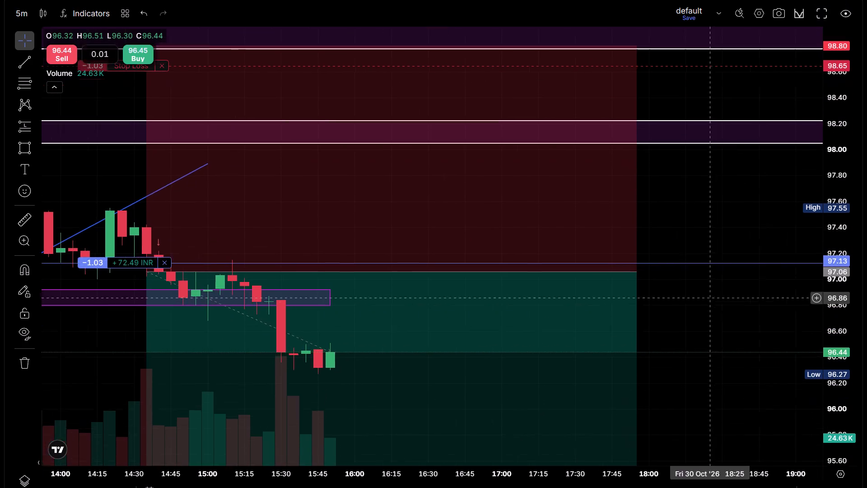
left_click_drag(726, 277, 783, 173)
scroll(774, 201, "down", 4)
scroll(340, 317, "up", 4)
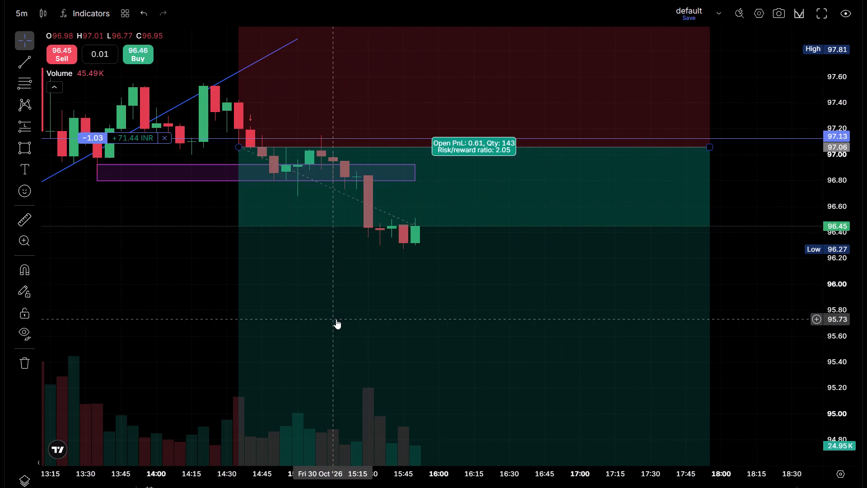
left_click_drag(840, 282, 839, 51)
left_click_drag(761, 138, 796, 296)
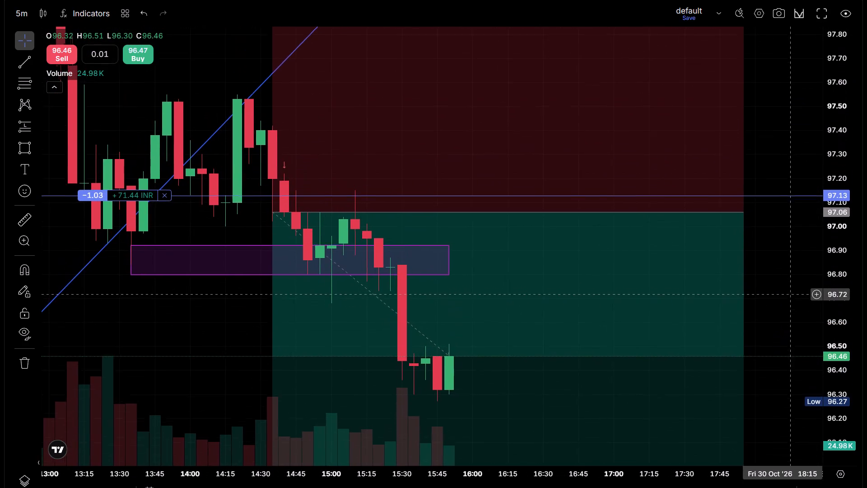
left_click_drag(796, 296, 794, 264)
scroll(792, 259, "down", 1)
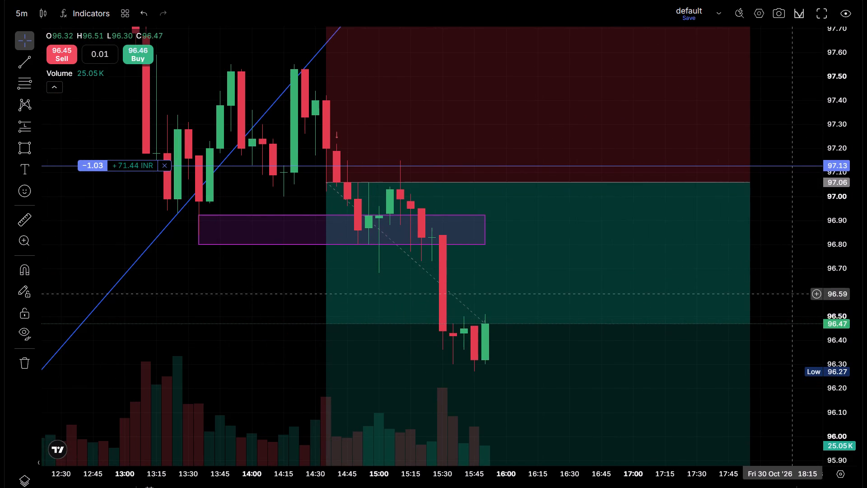
left_click_drag(793, 310, 783, 282)
left_click_drag(774, 238, 781, 304)
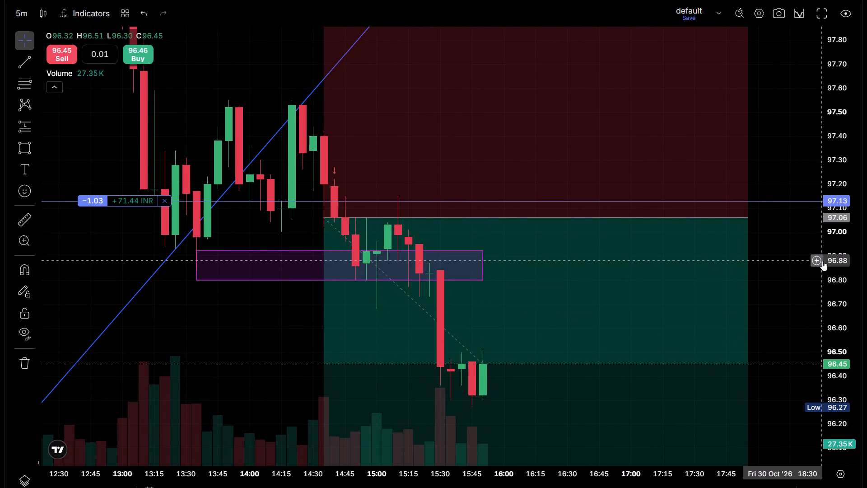
scroll(822, 261, "down", 3)
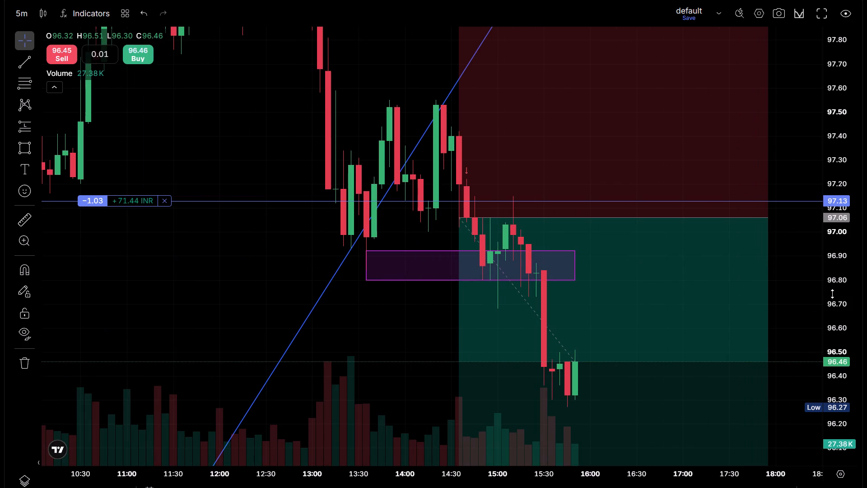
left_click_drag(794, 313, 778, 273)
left_click_drag(848, 205, 848, 336)
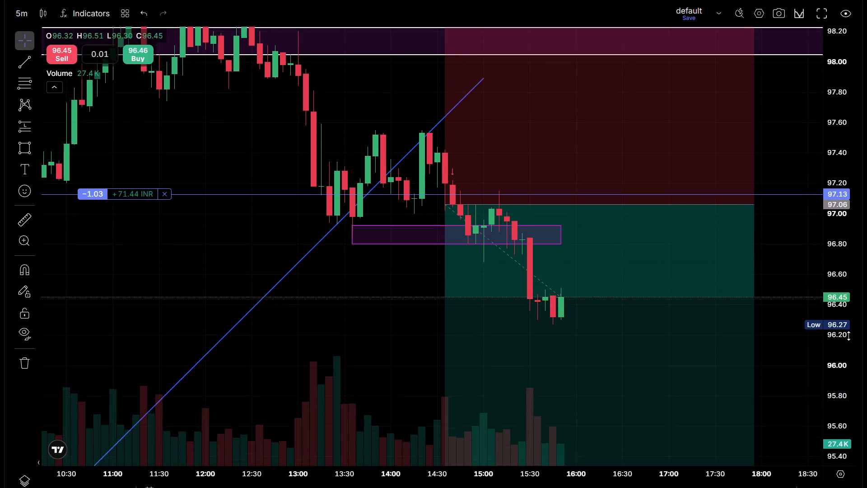
left_click_drag(848, 336, 843, 213)
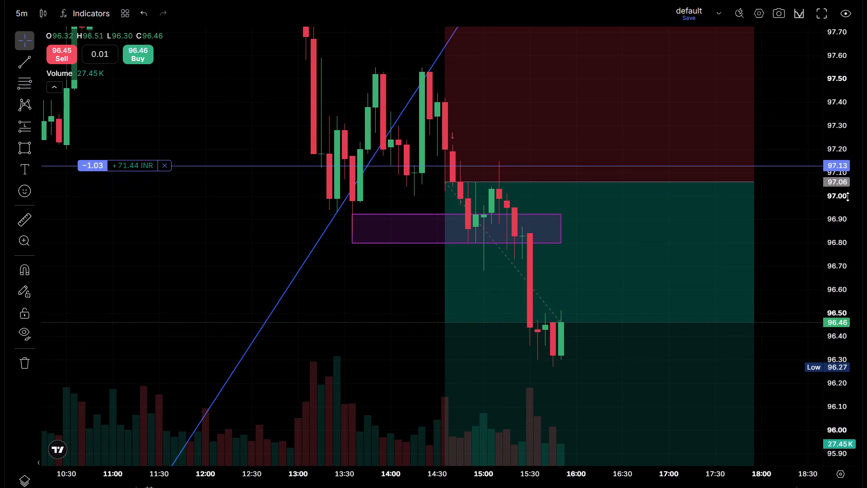
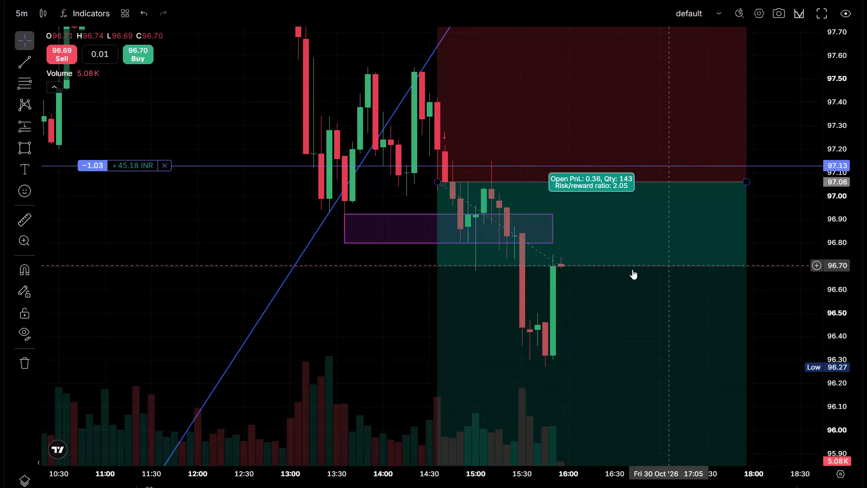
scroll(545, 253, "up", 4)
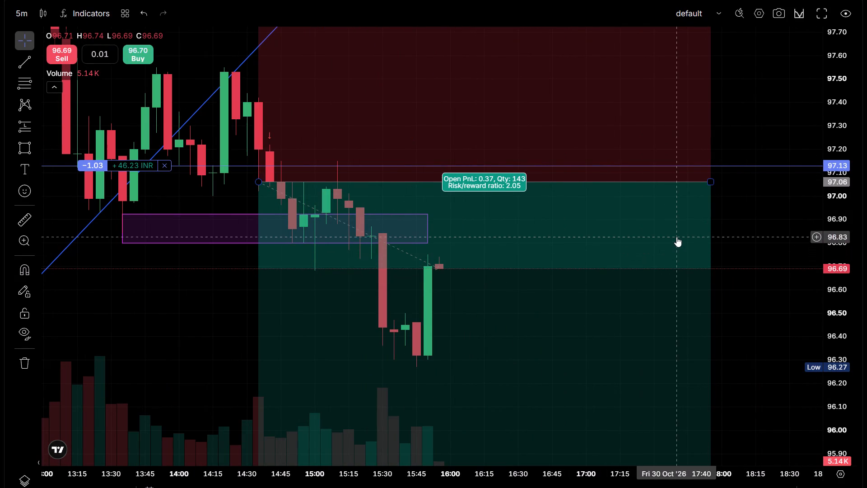
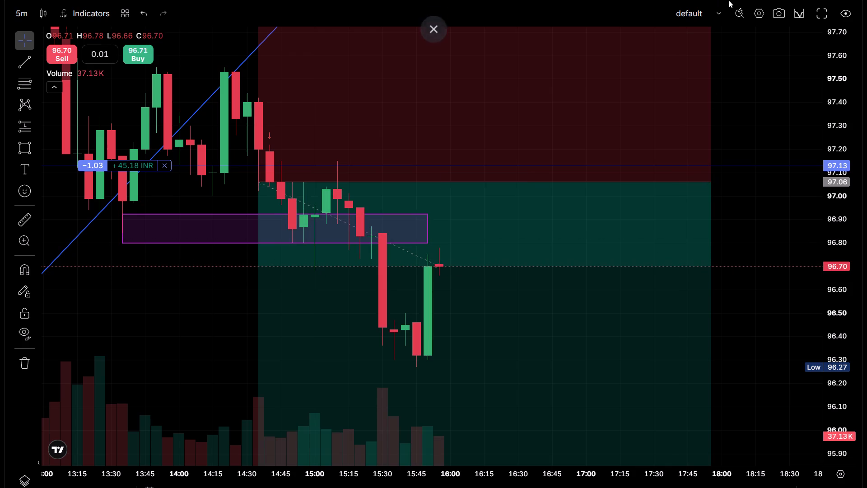
Leave the full-screen chart and review the account's list of executed futures trades.
left_click(433, 41)
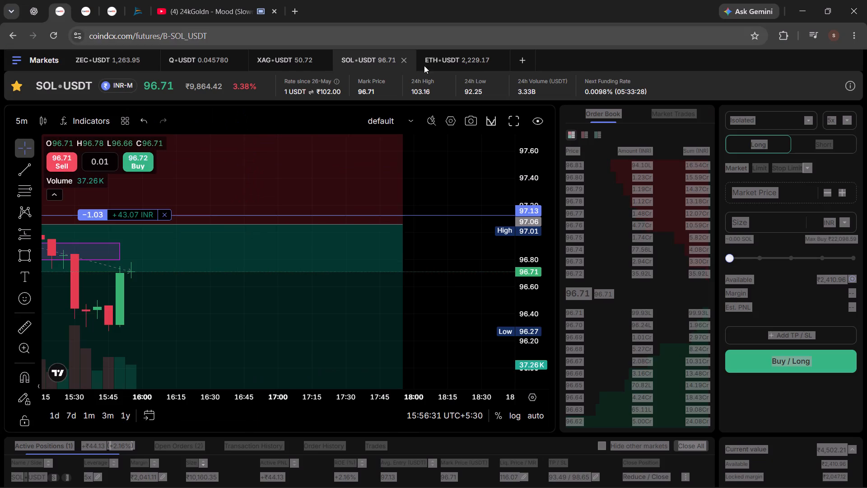
scroll(457, 447, "down", 1)
left_click(531, 445)
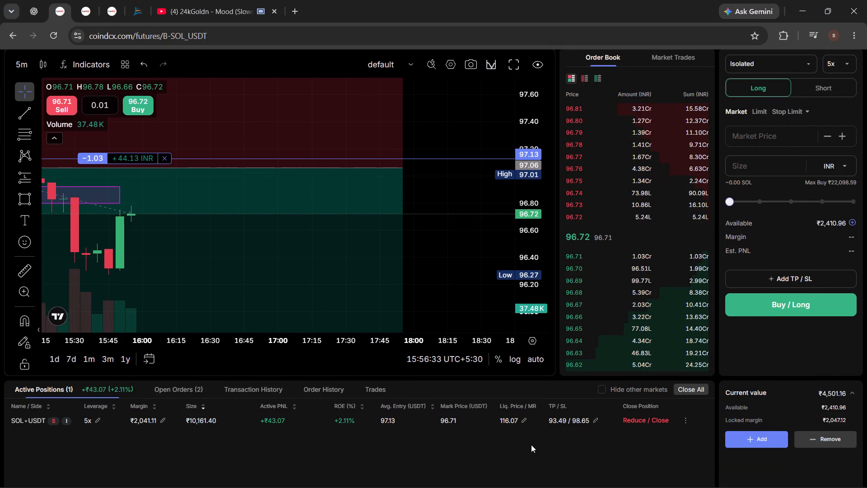
left_click(383, 384)
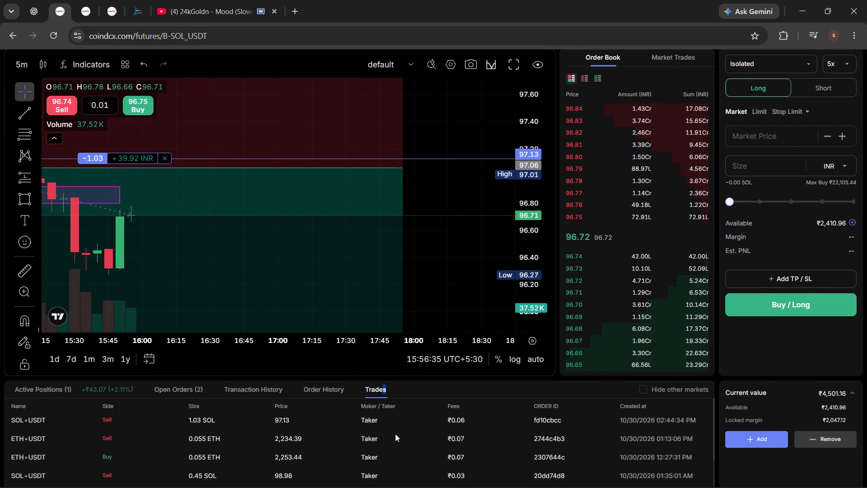
Return to the active positions and examine the SOL/USDT short alongside its earlier 5-minute price action.
left_click(110, 395)
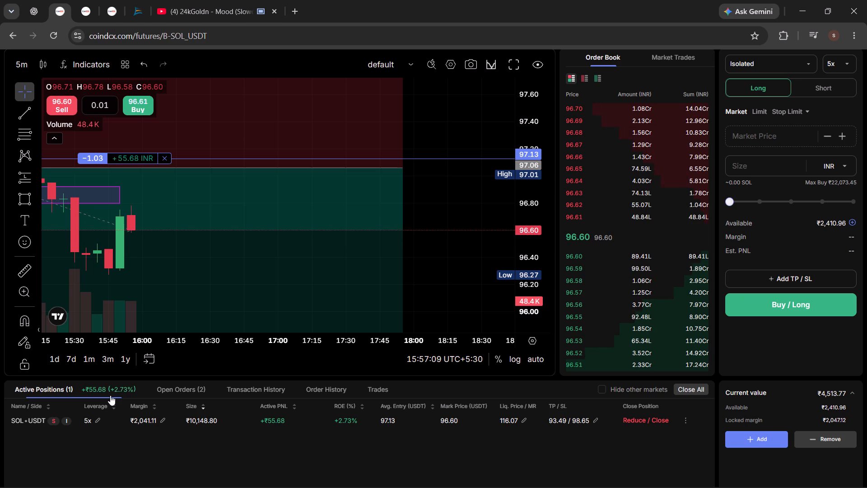
left_click_drag(419, 281, 479, 267)
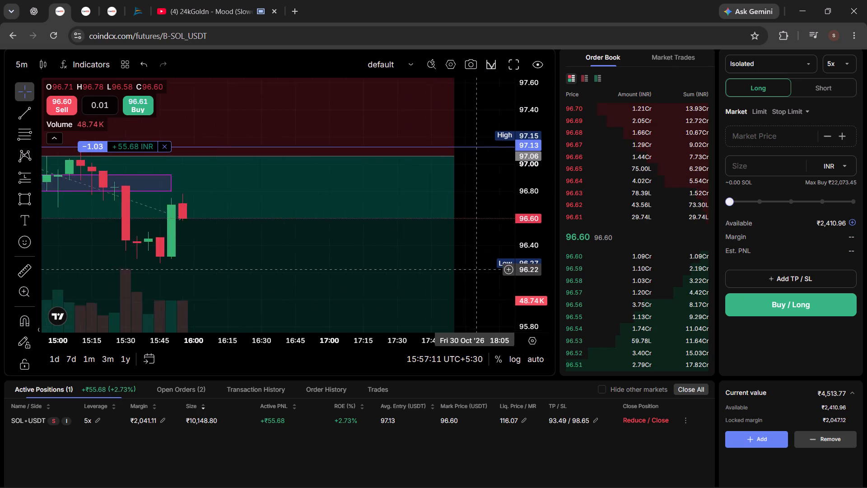
left_click_drag(479, 267, 531, 256)
scroll(294, 254, "down", 4)
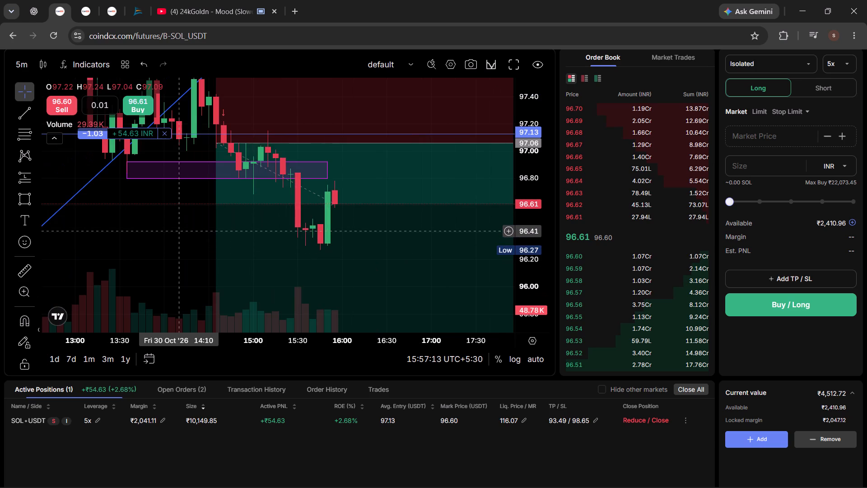
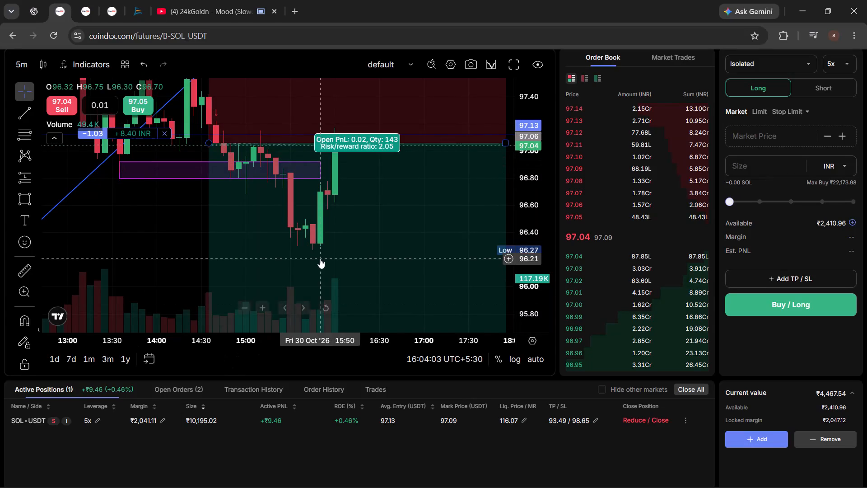
Examine the SOL/USDT short on the 5-minute chart across its full range, from the stop-loss zone to the take-profit level.
scroll(320, 258, "down", 11)
scroll(148, 258, "down", 11)
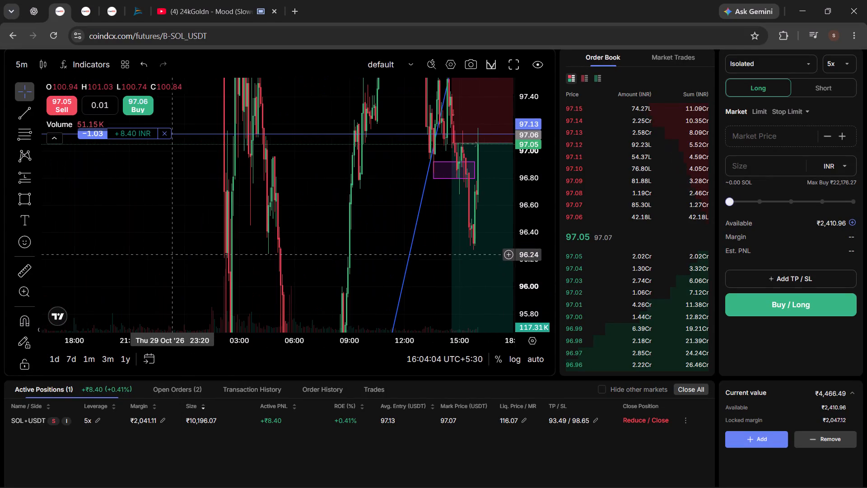
scroll(326, 230, "down", 4)
left_click_drag(525, 161, 526, 244)
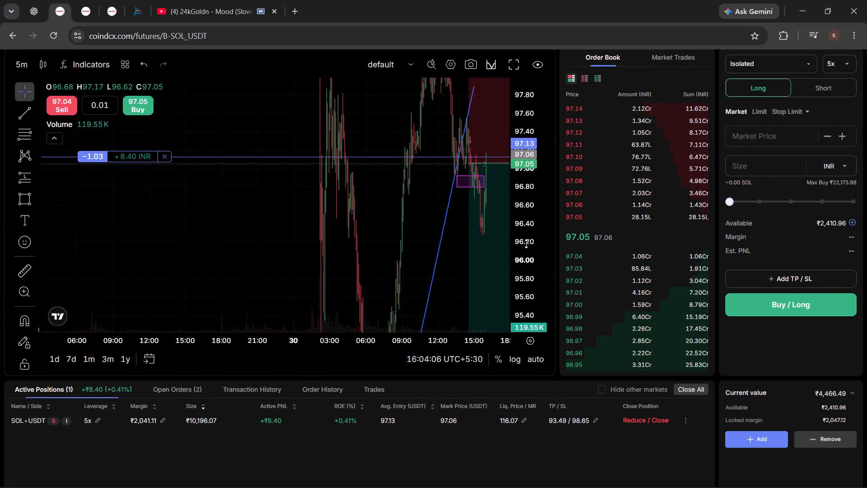
left_click_drag(526, 244, 522, 333)
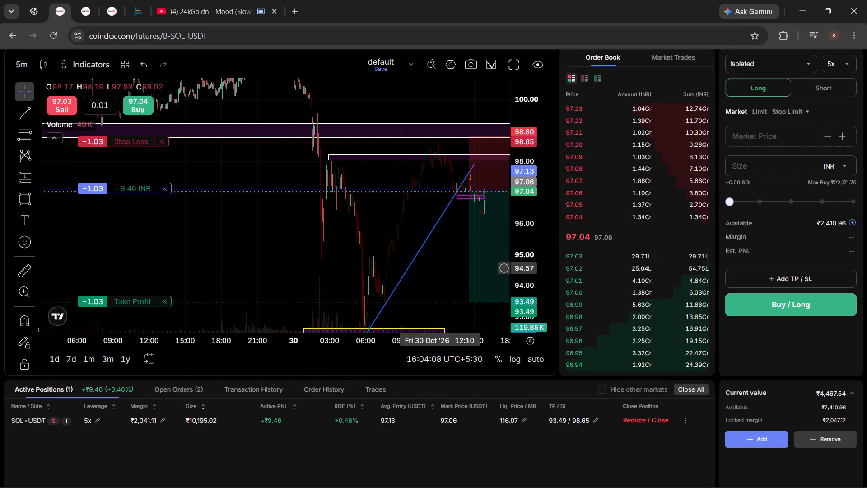
scroll(440, 268, "up", 12)
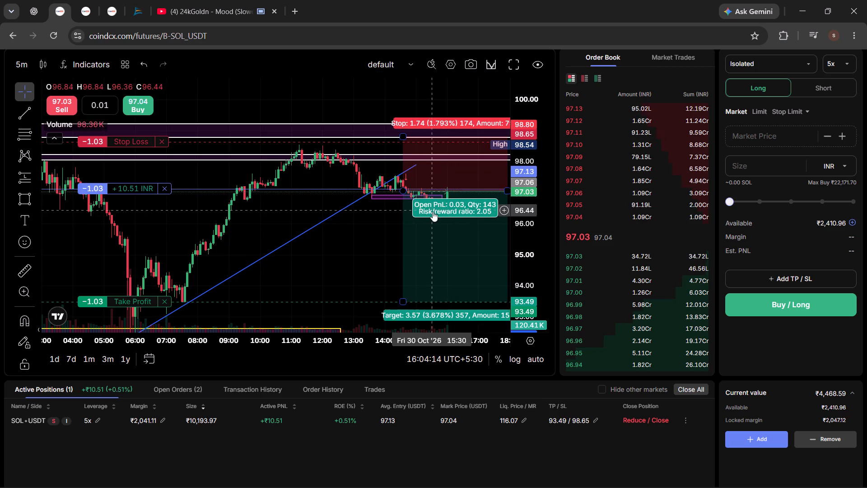
left_click_drag(344, 253, 298, 228)
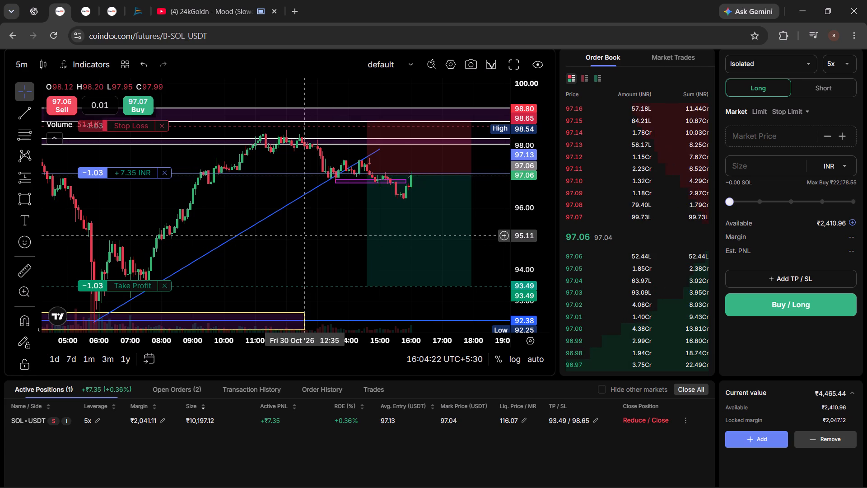
scroll(303, 235, "up", 3)
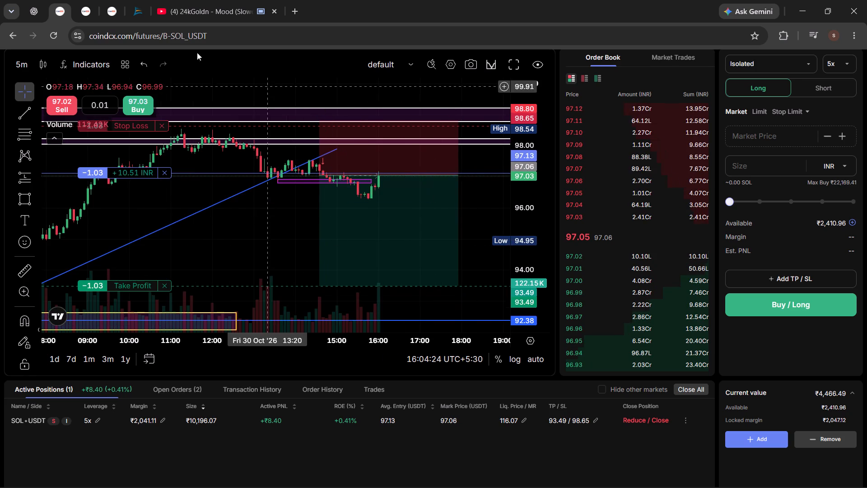
Switch to the YouTube tab with the song "Mood" and toggle the video's playback.
left_click(205, 5)
left_click(297, 223)
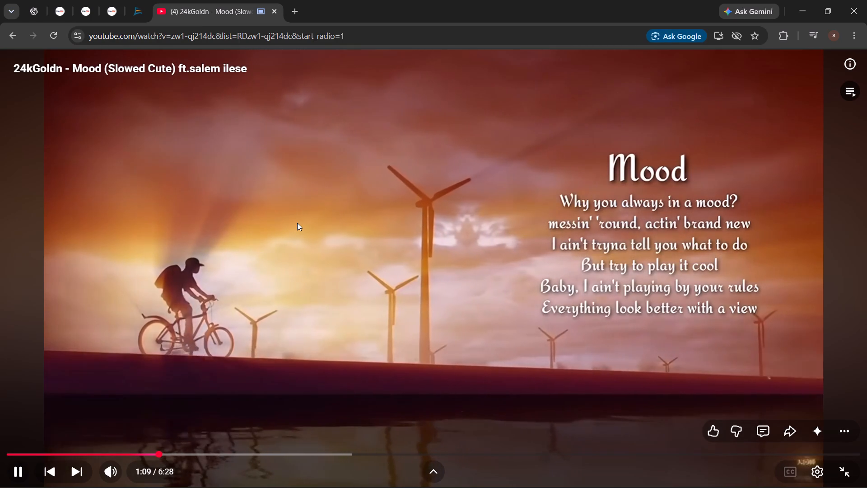